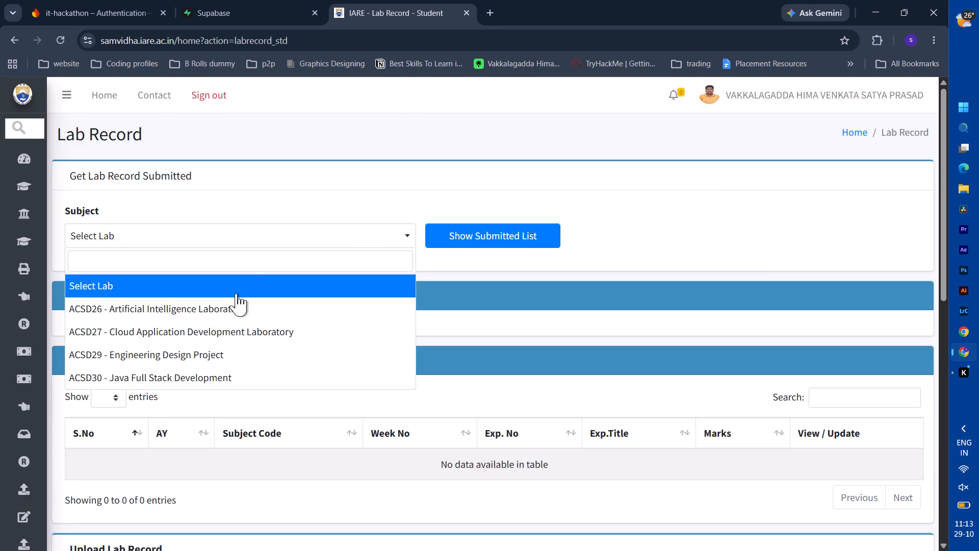
# Show the submitted lab record list for ACSD26 - Artificial Intelligence Laboratory and look through it.
pyautogui.click(205, 311)
pyautogui.click(489, 234)
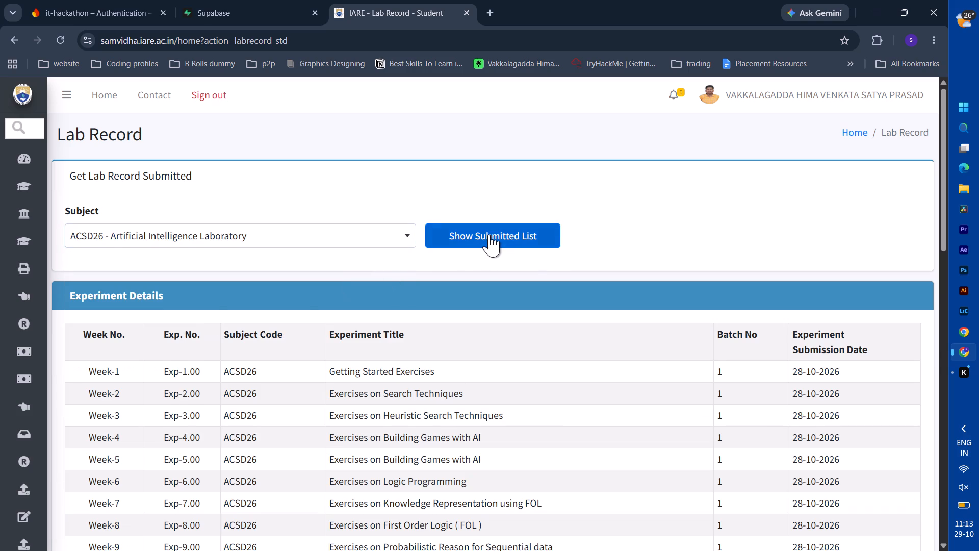
pyautogui.scroll(-6, 435, 480)
pyautogui.scroll(4, 435, 480)
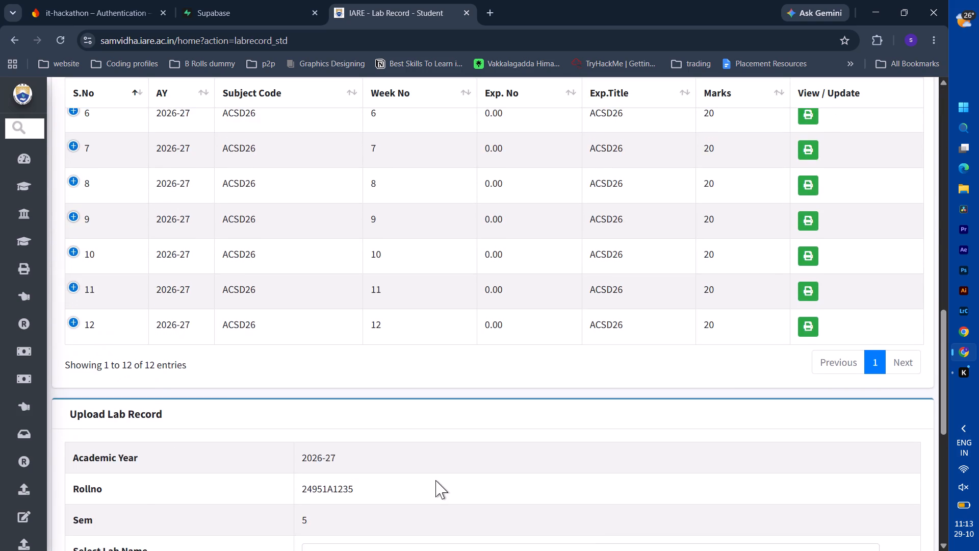
pyautogui.scroll(7, 435, 480)
# Show the submitted lab record list for ACSD27 - Cloud Application Development Laboratory and look through it.
pyautogui.click(286, 244)
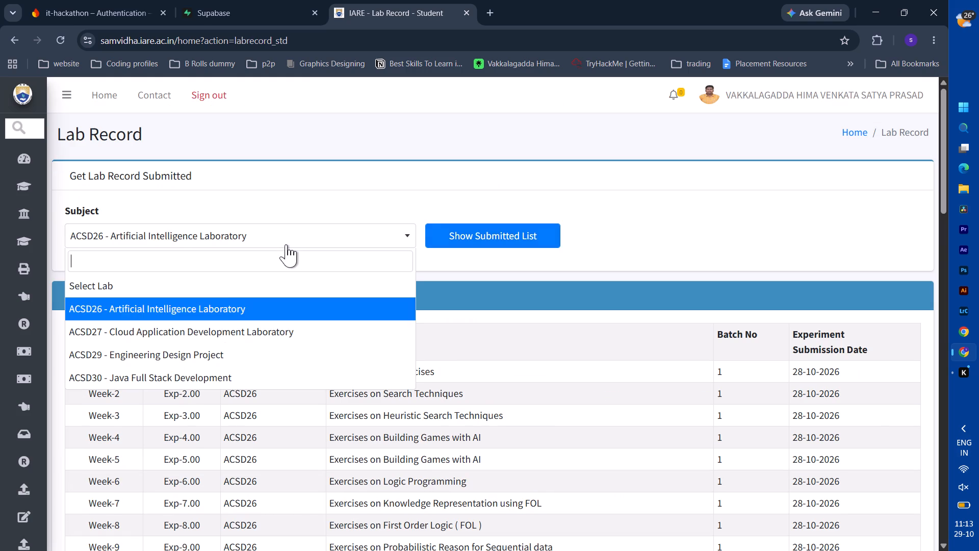
pyautogui.click(191, 333)
pyautogui.click(495, 231)
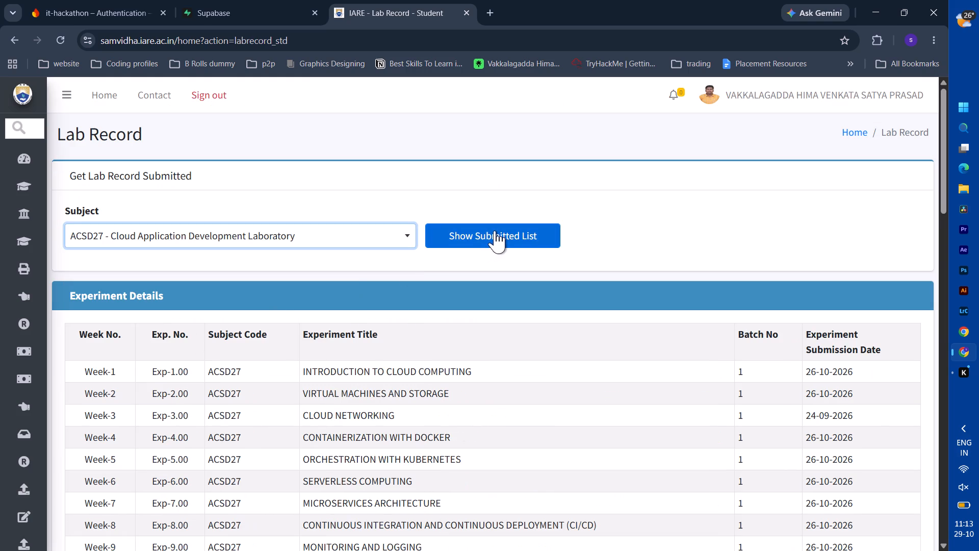
pyautogui.scroll(-5, 494, 457)
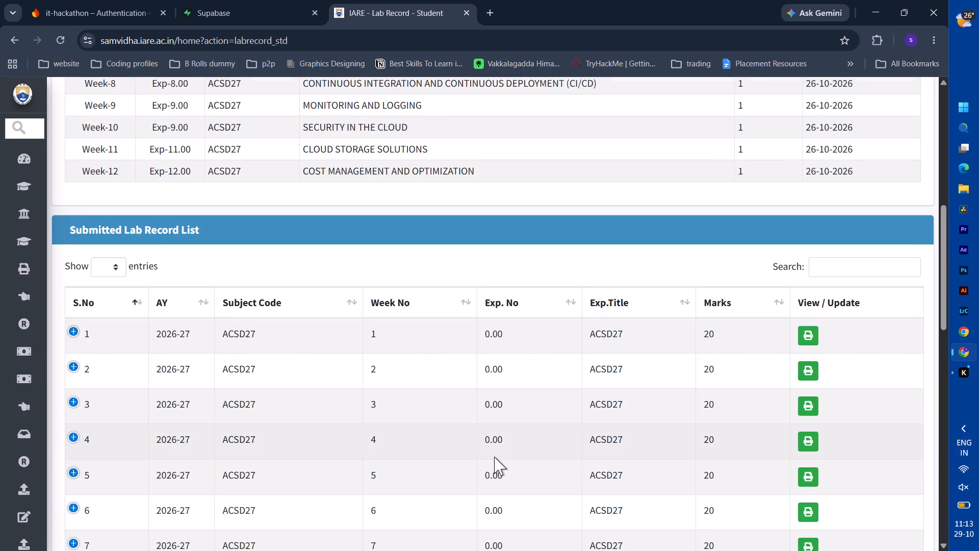
pyautogui.scroll(-5, 494, 457)
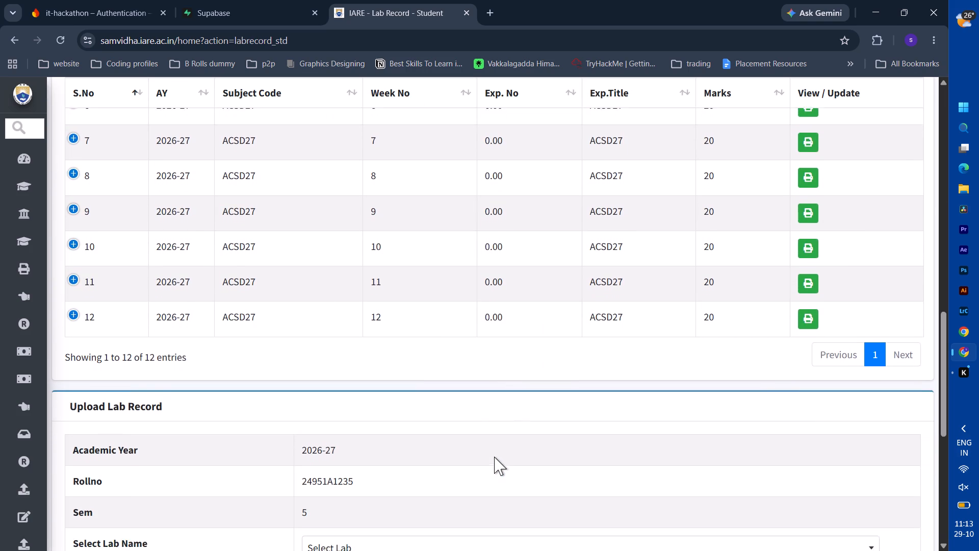
pyautogui.scroll(11, 494, 457)
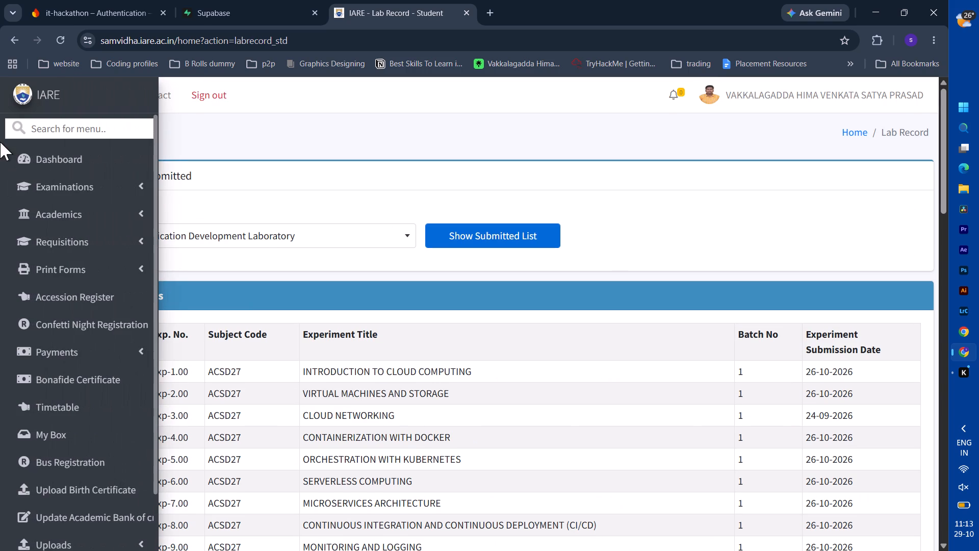
# Open the AAT Question Selection page under Academics and check which subjects are offered.
pyautogui.click(31, 205)
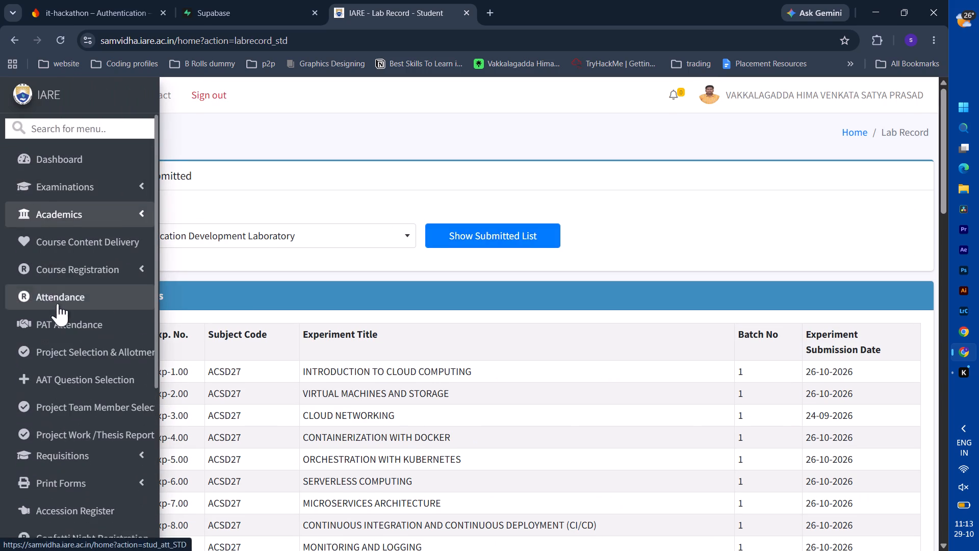
pyautogui.click(53, 379)
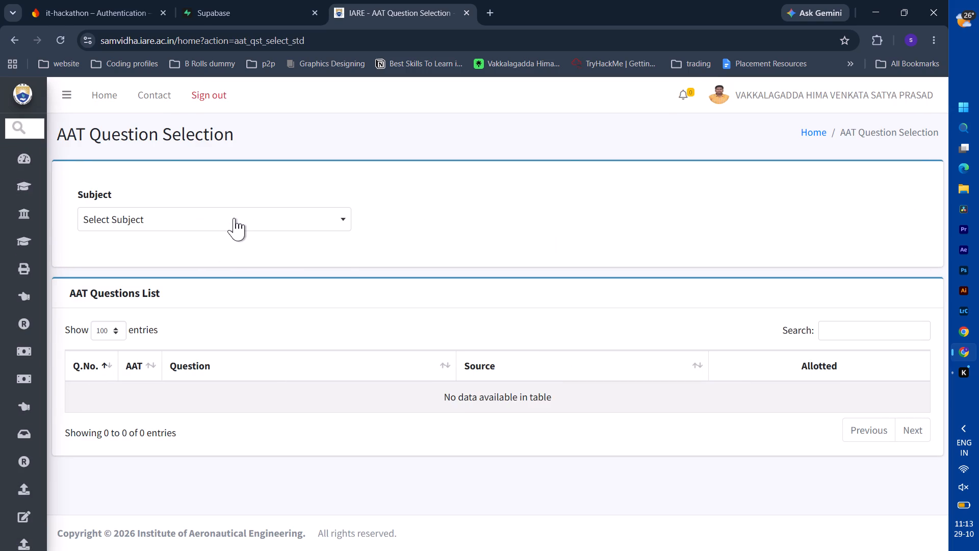
pyautogui.click(234, 218)
pyautogui.click(184, 325)
pyautogui.scroll(1, 388, 269)
pyautogui.scroll(-4, 388, 269)
pyautogui.click(319, 209)
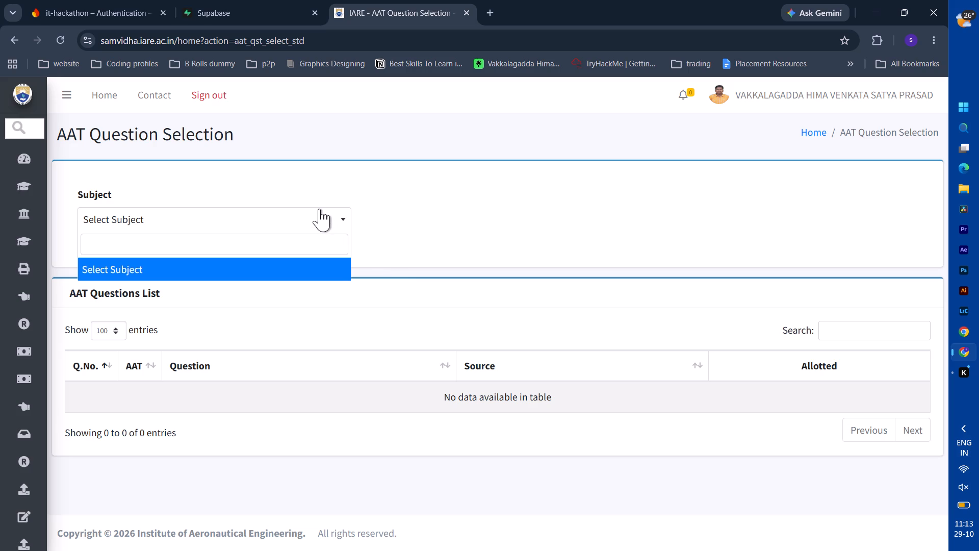
# Search the subject choices for "human", and clear the search text.
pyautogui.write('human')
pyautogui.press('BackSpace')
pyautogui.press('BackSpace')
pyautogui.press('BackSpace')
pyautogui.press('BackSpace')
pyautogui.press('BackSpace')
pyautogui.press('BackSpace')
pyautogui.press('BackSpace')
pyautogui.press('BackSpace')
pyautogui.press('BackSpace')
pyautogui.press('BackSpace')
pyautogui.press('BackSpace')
# Close the AAT Question Selection page and open a new blank tab.
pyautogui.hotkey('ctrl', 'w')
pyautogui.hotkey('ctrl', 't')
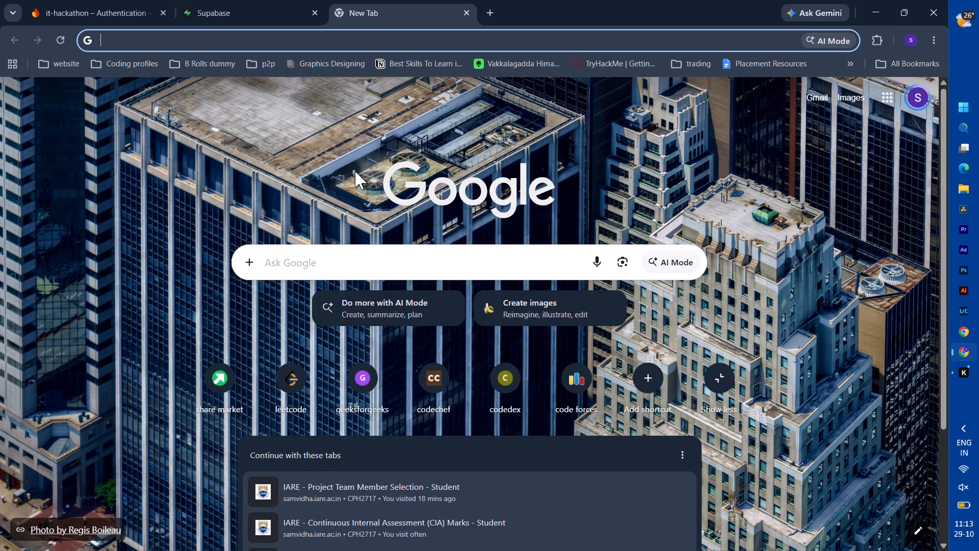
# Switch to File Explorer and open the recent document HireSense_Project_Report_Satya.docx from Downloads.
pyautogui.click(978, 193)
pyautogui.scroll(-4, 7, 443)
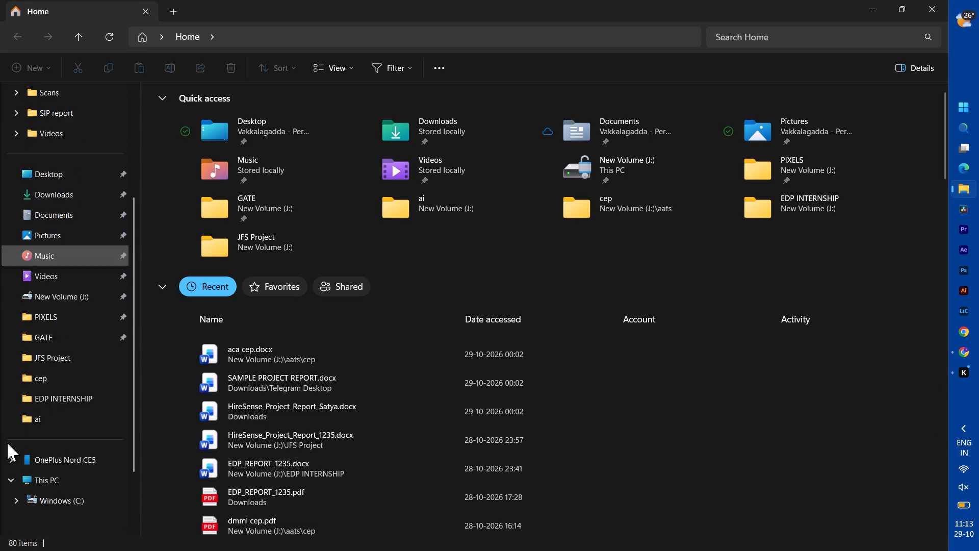
pyautogui.scroll(-1, 7, 443)
pyautogui.doubleClick(239, 413)
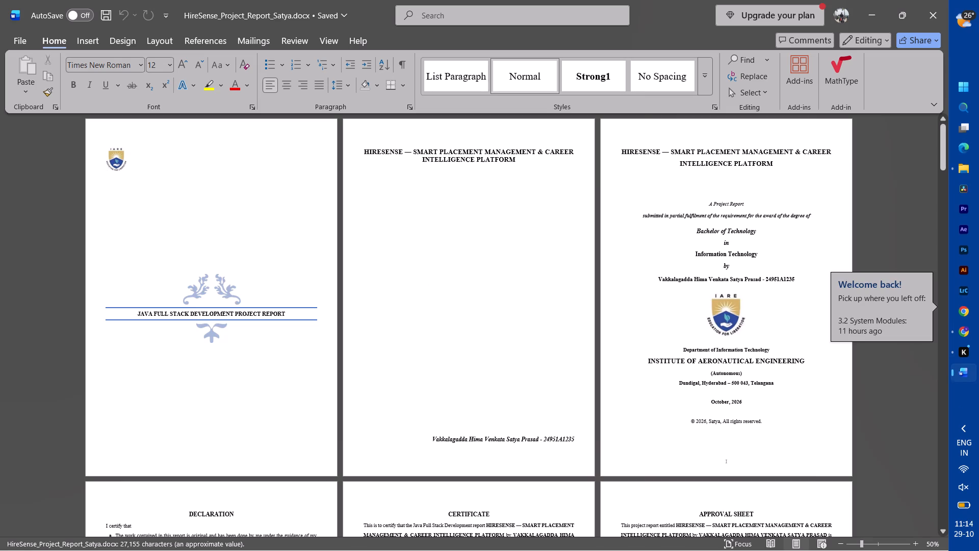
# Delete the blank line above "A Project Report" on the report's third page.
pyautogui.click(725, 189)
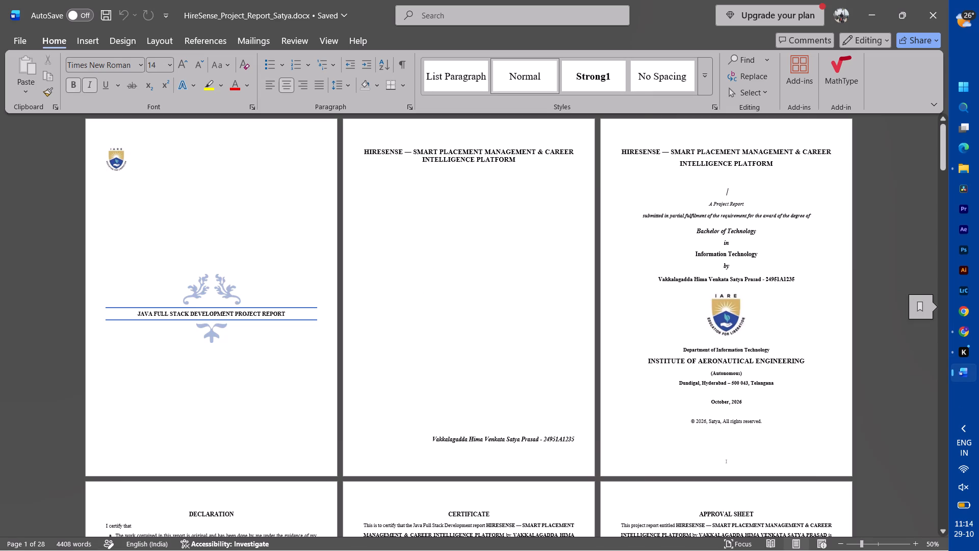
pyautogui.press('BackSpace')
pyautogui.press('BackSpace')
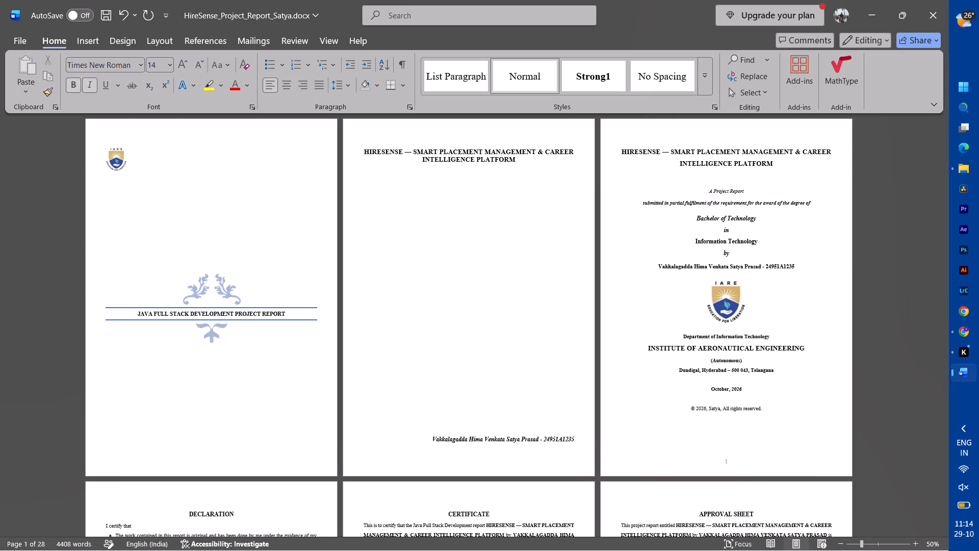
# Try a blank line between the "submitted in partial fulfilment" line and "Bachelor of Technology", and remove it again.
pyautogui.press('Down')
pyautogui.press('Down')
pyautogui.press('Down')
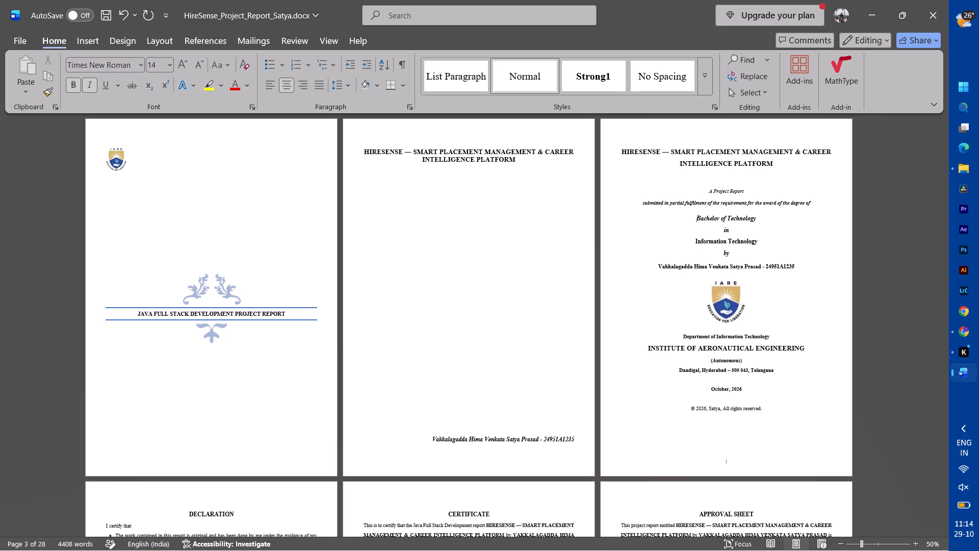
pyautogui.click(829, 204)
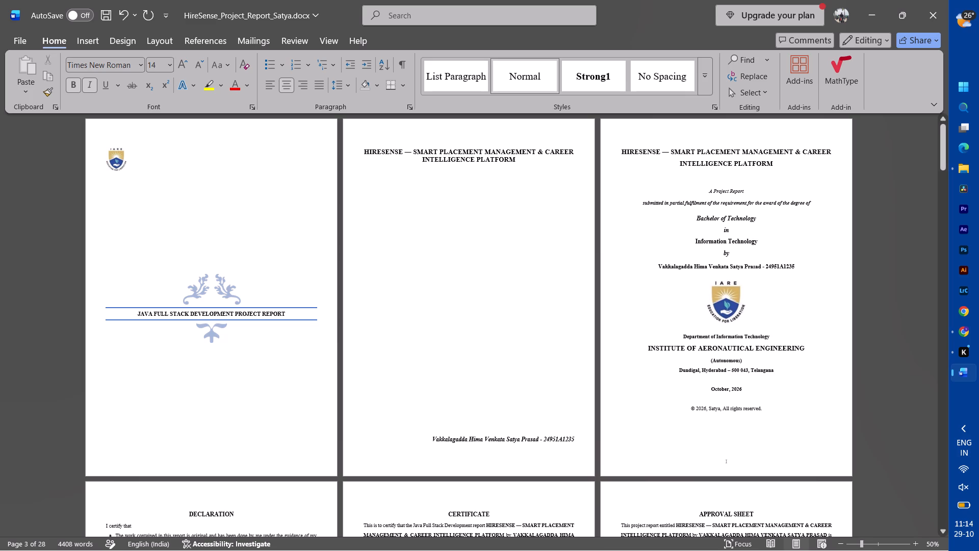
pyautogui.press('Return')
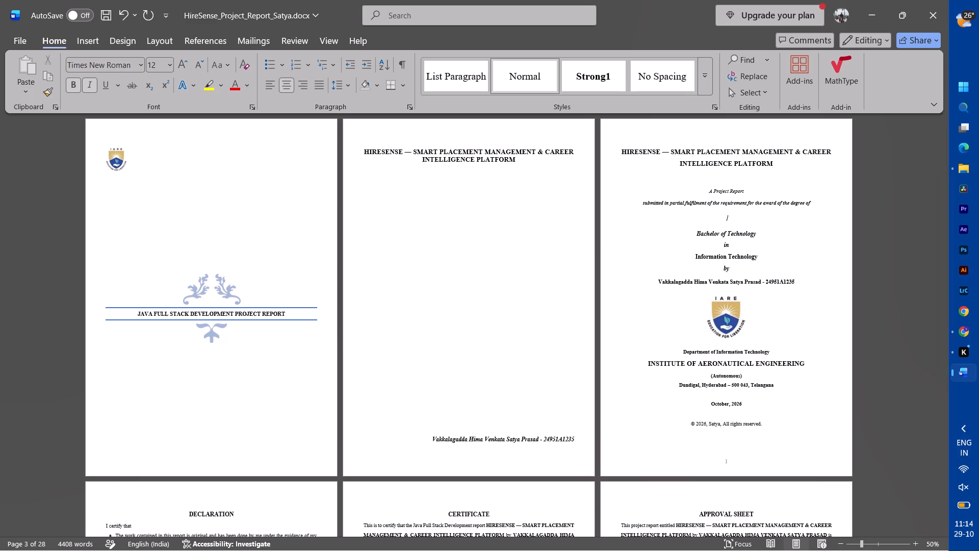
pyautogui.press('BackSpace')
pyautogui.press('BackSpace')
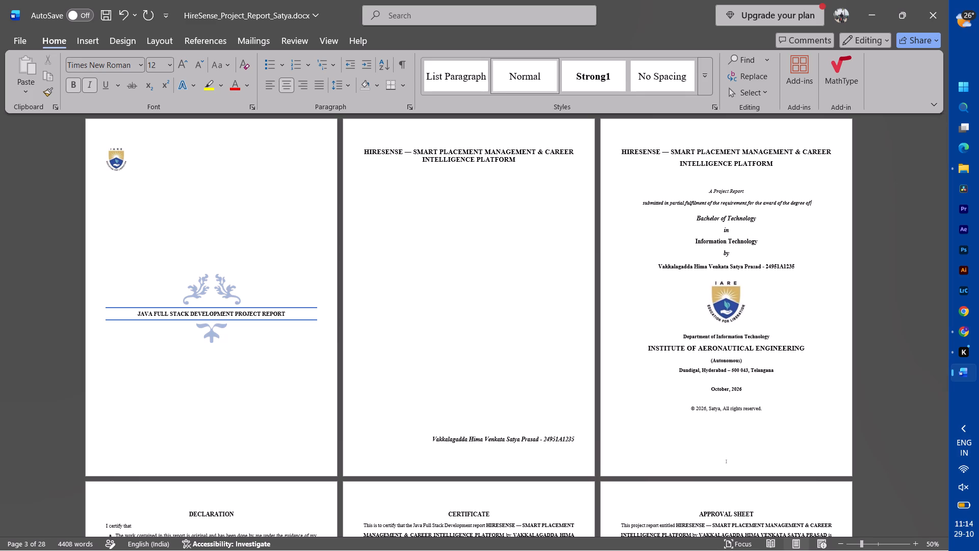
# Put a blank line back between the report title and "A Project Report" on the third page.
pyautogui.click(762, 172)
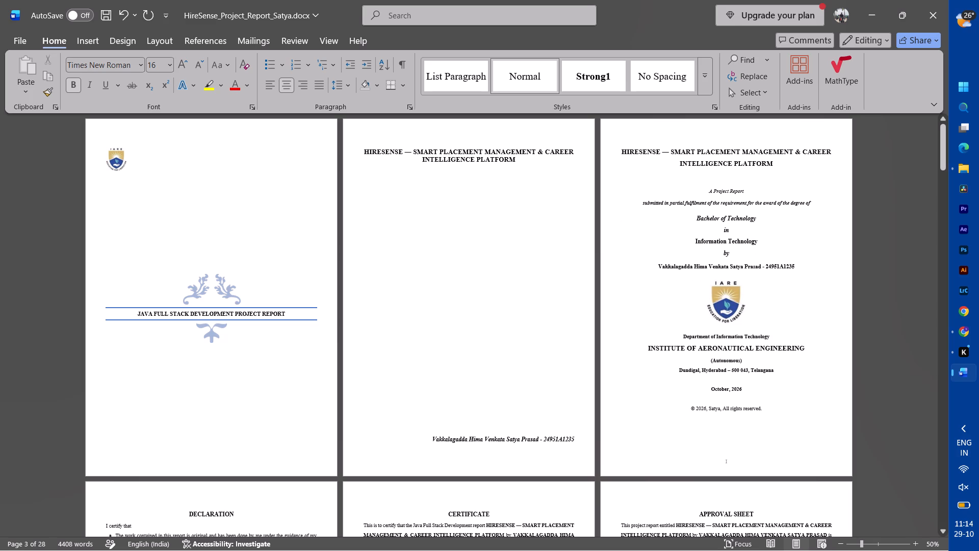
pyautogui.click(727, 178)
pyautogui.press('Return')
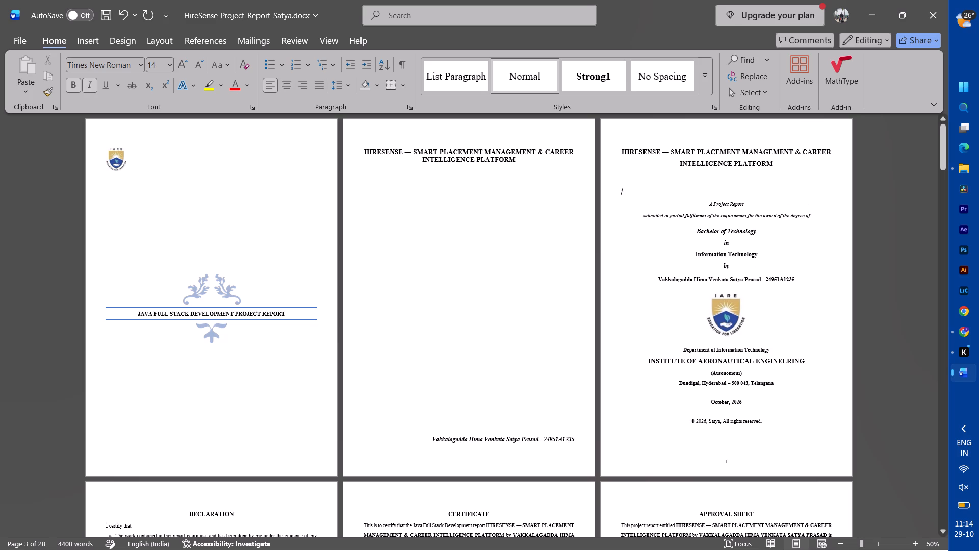
# Review the report's front matter, from the declaration, certificate and approval sheet through the acknowledgement, abstract and contents.
pyautogui.scroll(-3, 536, 349)
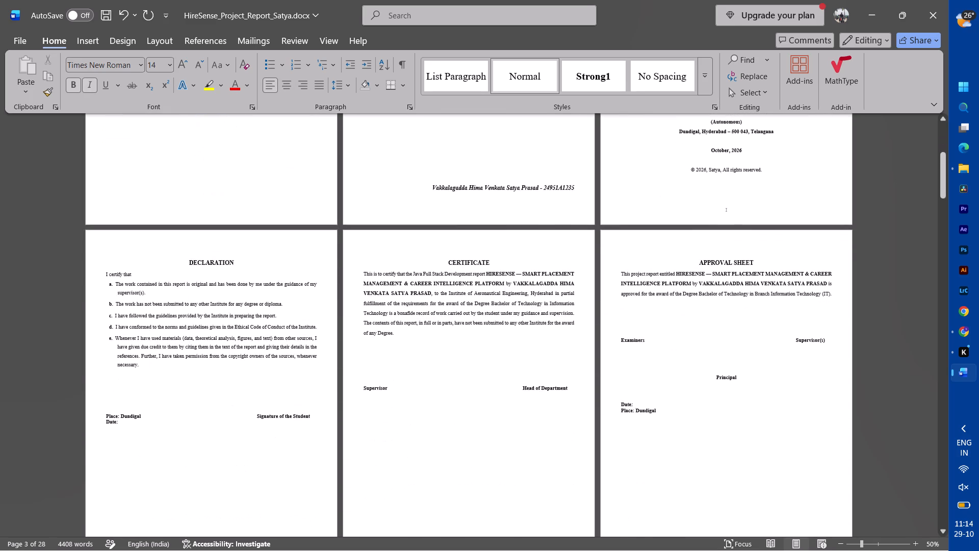
pyautogui.scroll(-3, 536, 349)
pyautogui.scroll(3, 536, 349)
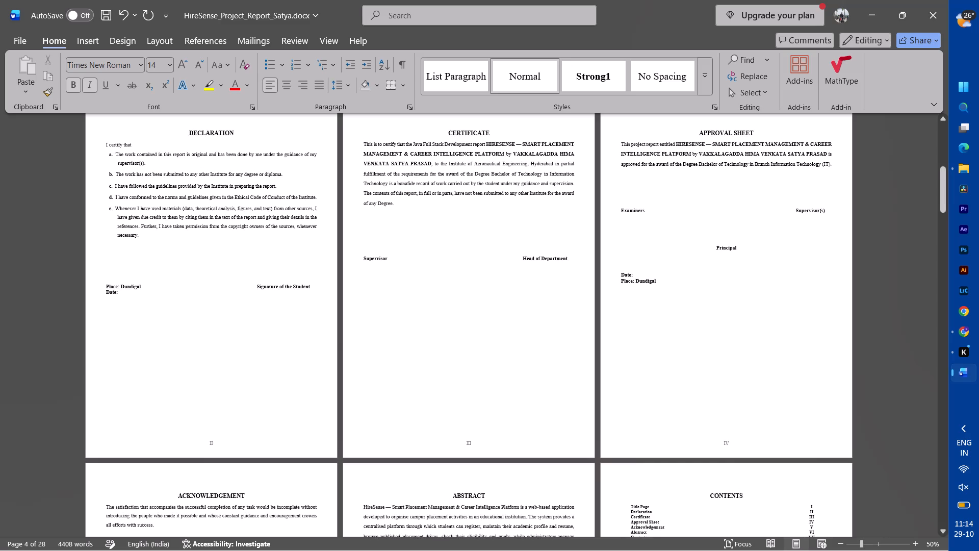
pyautogui.scroll(1, 536, 349)
pyautogui.scroll(-4, 536, 349)
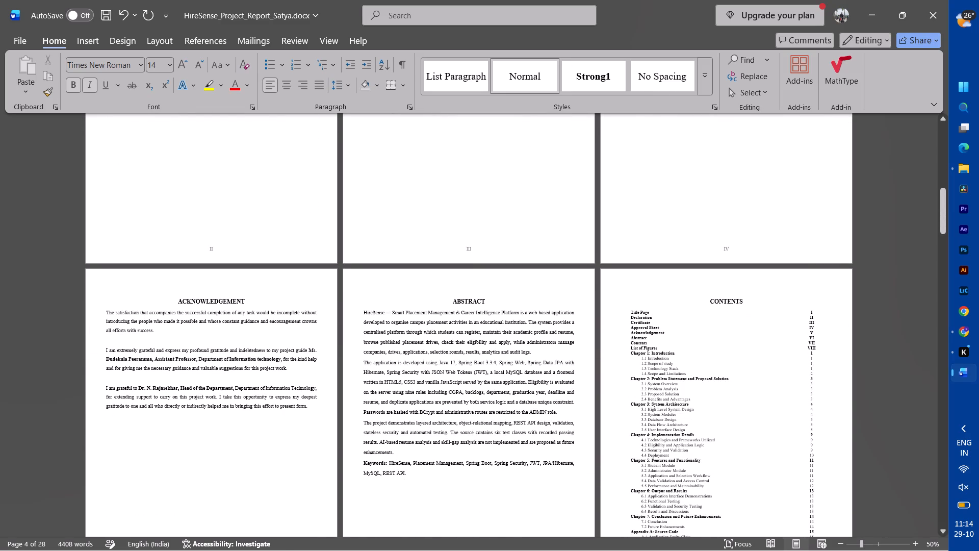
pyautogui.scroll(3, 441, 405)
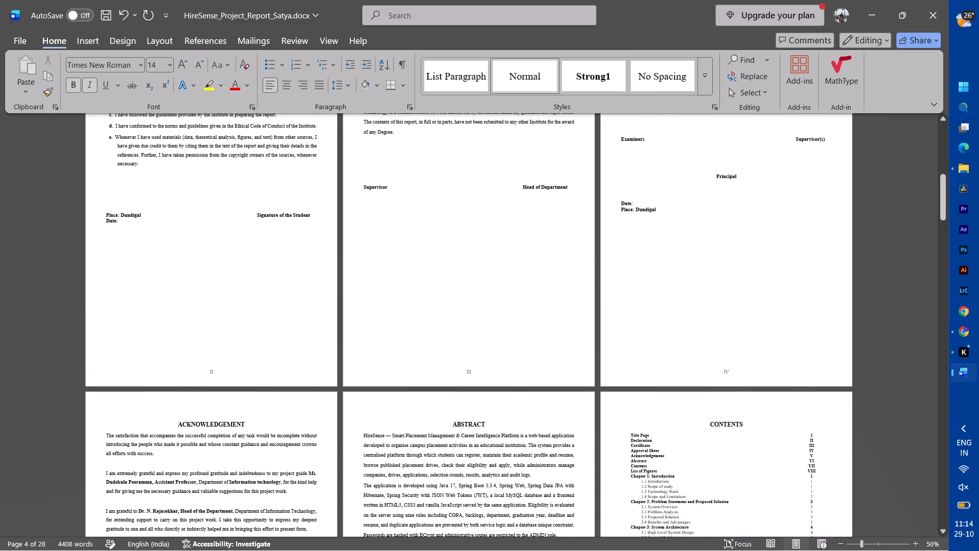
pyautogui.scroll(1, 441, 405)
pyautogui.scroll(-4, 441, 405)
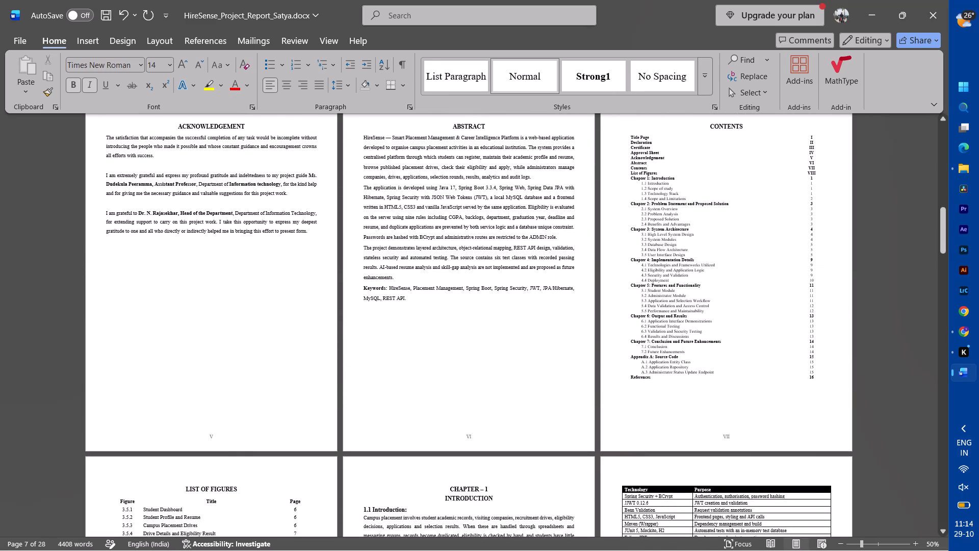
# Export the report as a PDF named HireSense_Project_Report_Satya.pdf in the Downloads folder, using the Standard optimization.
pyautogui.click(14, 42)
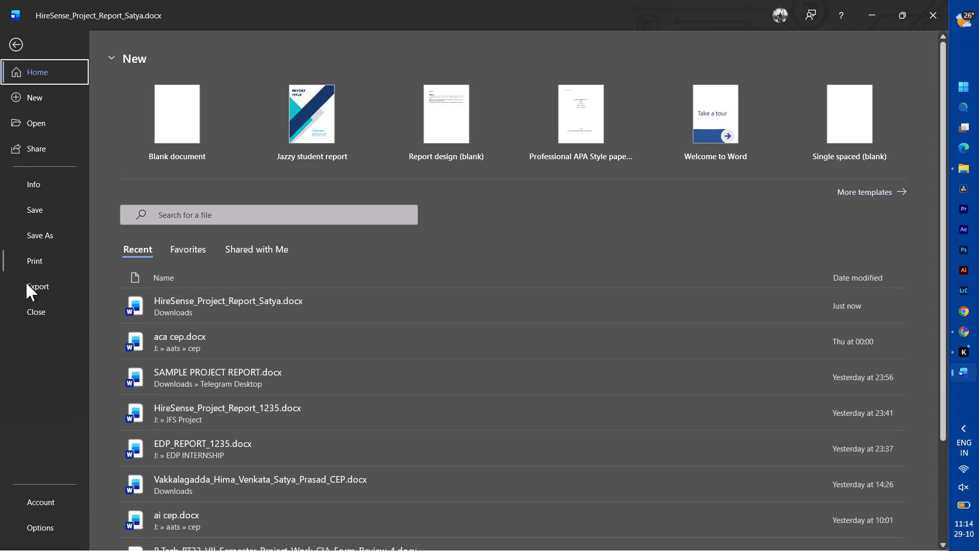
pyautogui.click(32, 291)
pyautogui.click(355, 189)
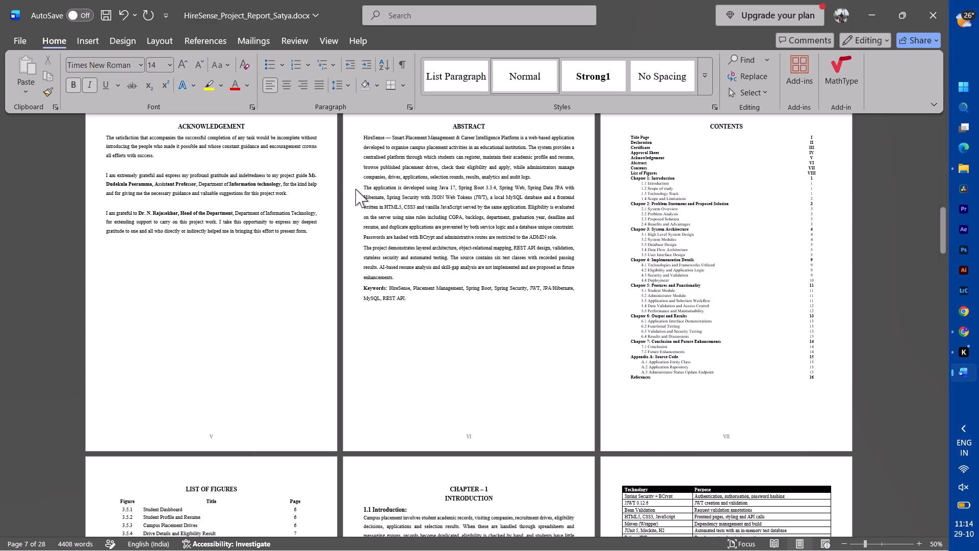
pyautogui.scroll(2, 40, 139)
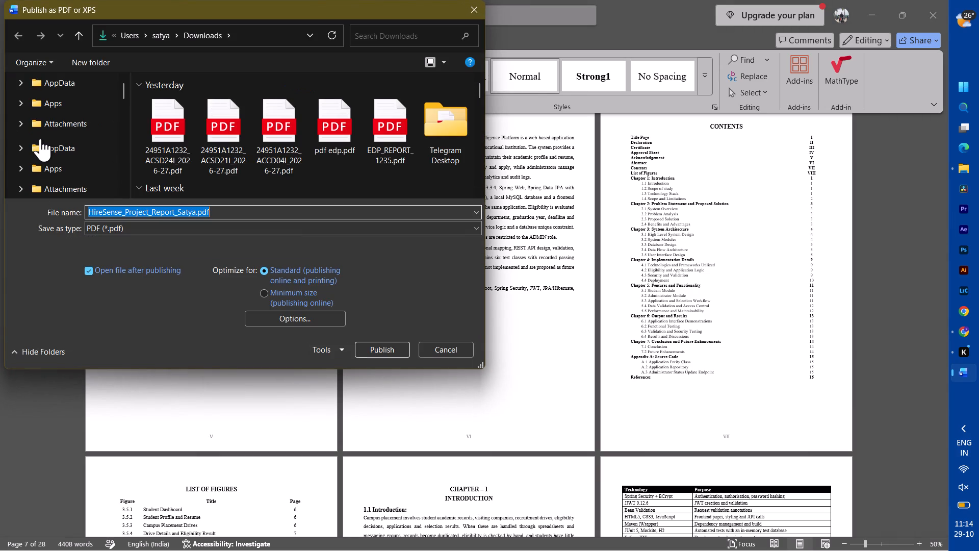
pyautogui.scroll(-2, 40, 139)
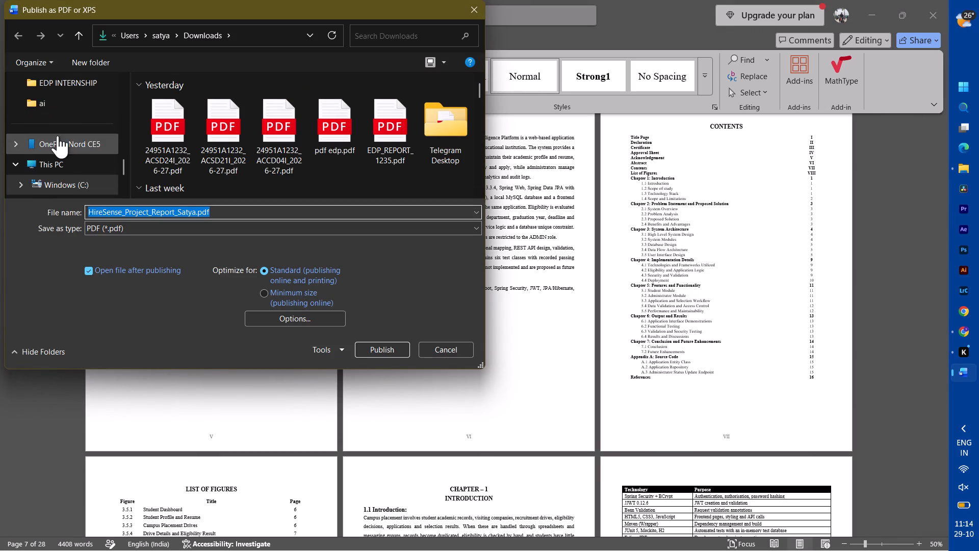
pyautogui.scroll(1, 58, 136)
pyautogui.click(49, 182)
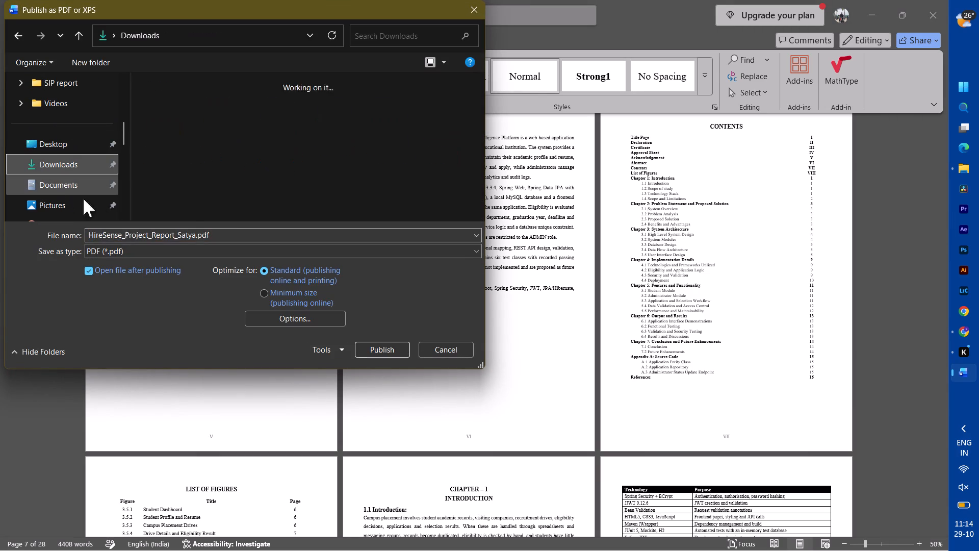
pyautogui.click(395, 354)
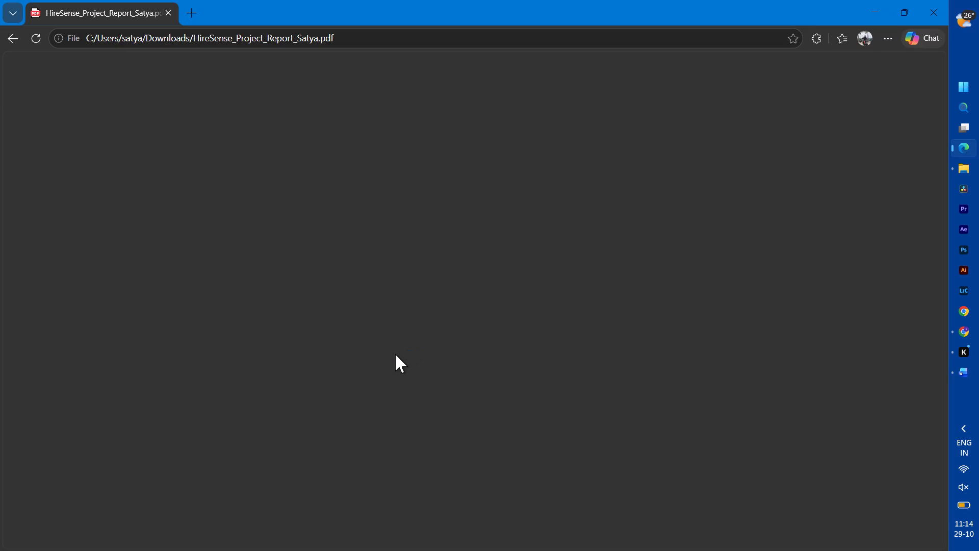
# Switch back to the Word report and open the third page's footer for editing.
pyautogui.hotkey('alt', 'Tab')
pyautogui.scroll(3, 395, 354)
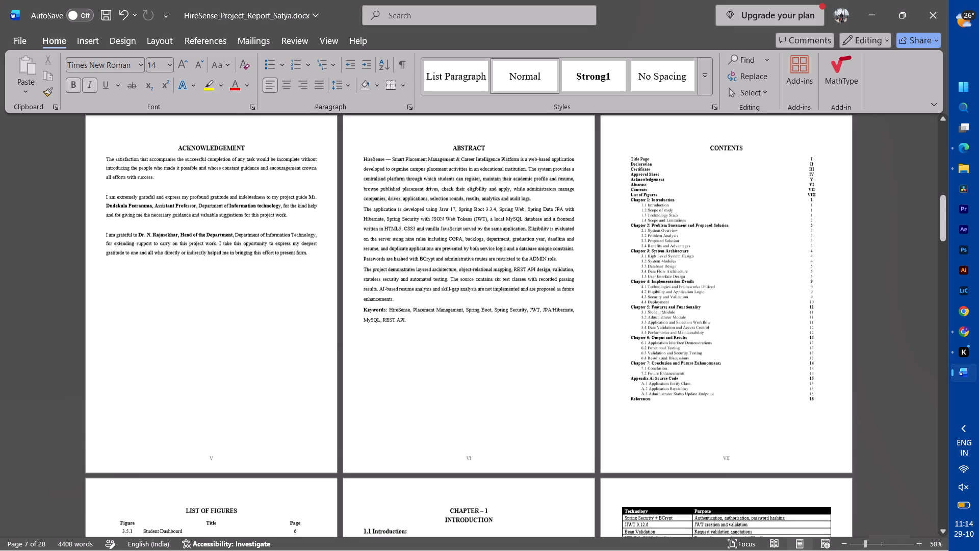
pyautogui.scroll(9, 395, 354)
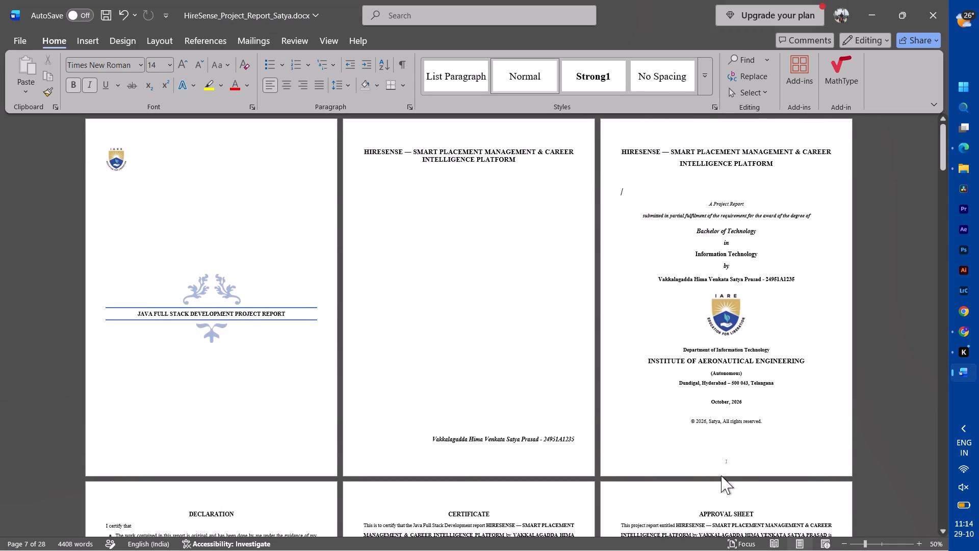
pyautogui.doubleClick(730, 464)
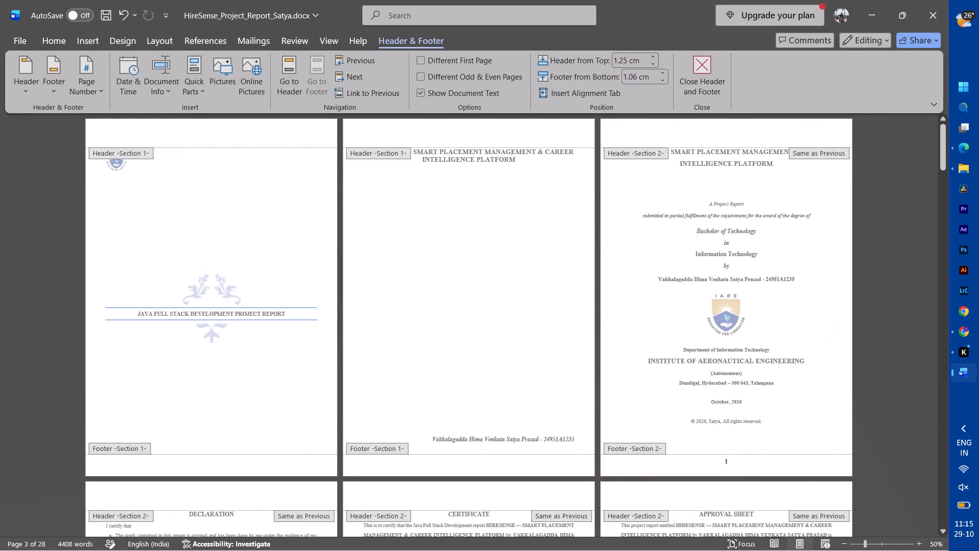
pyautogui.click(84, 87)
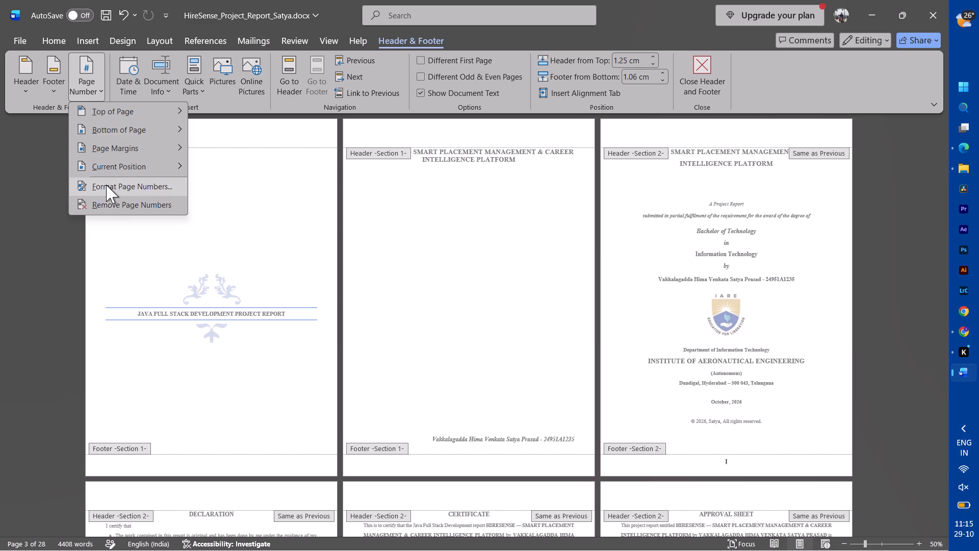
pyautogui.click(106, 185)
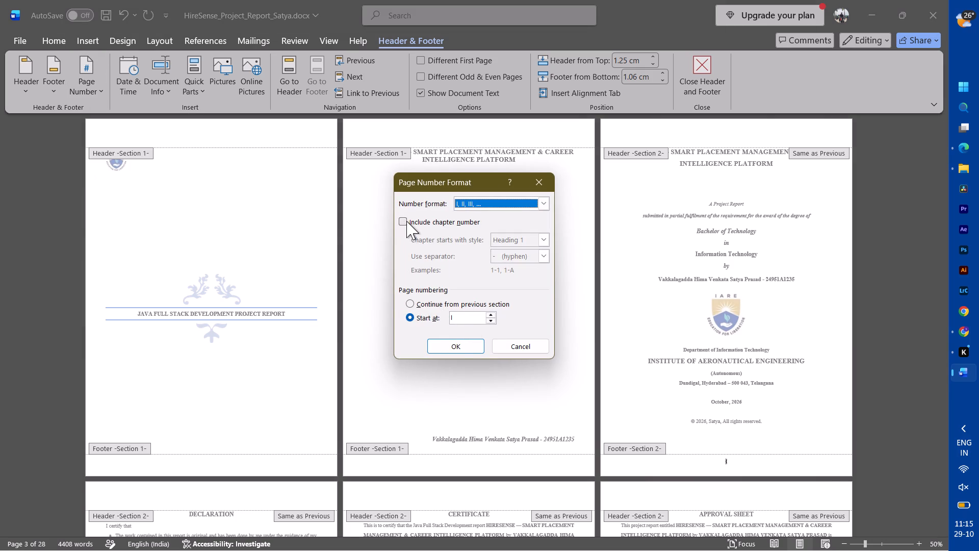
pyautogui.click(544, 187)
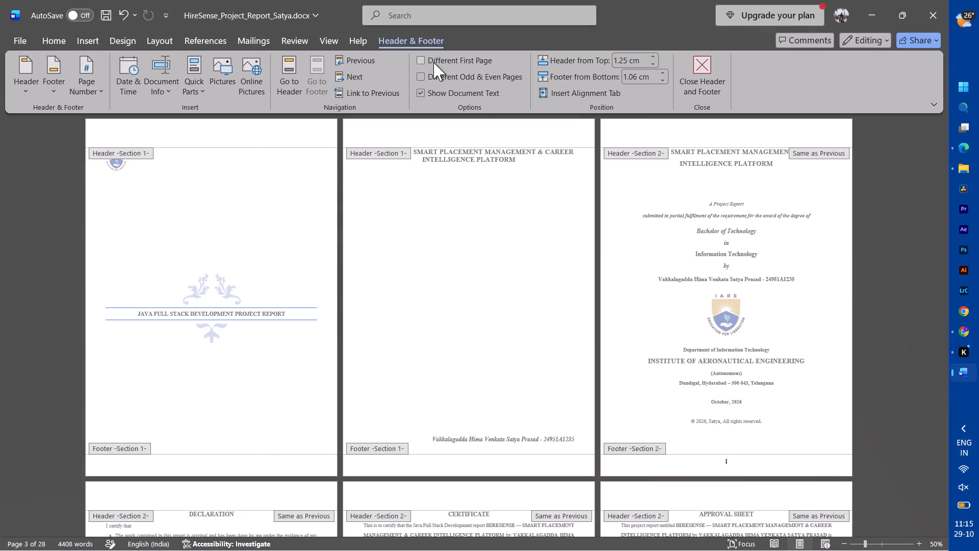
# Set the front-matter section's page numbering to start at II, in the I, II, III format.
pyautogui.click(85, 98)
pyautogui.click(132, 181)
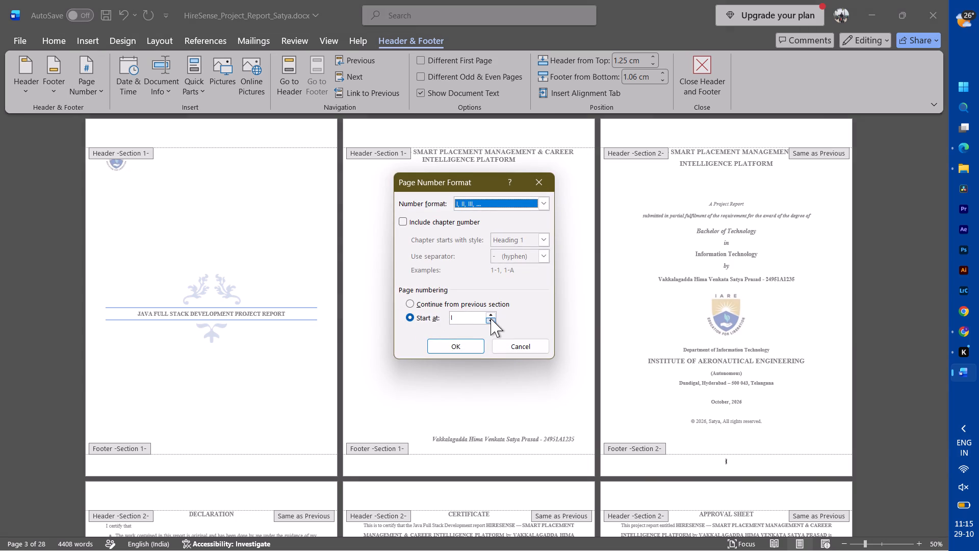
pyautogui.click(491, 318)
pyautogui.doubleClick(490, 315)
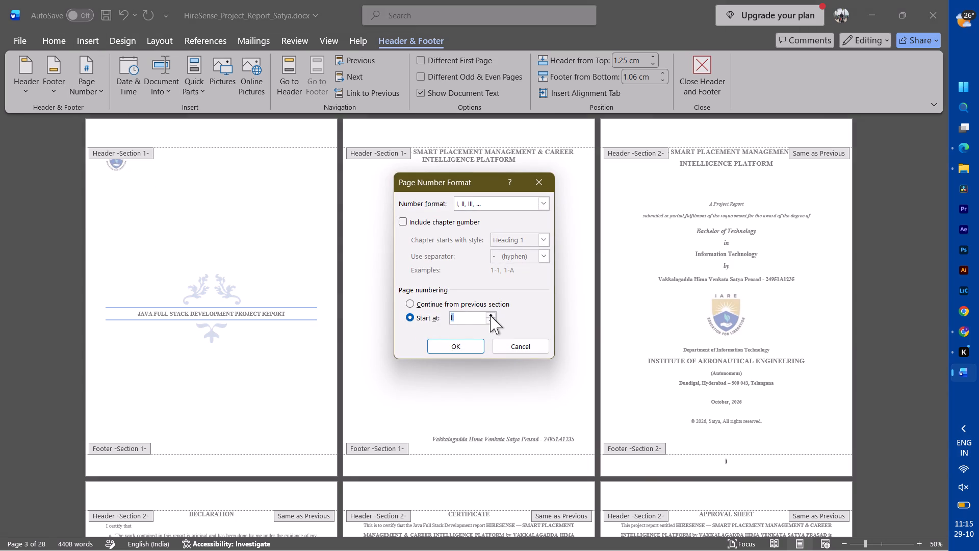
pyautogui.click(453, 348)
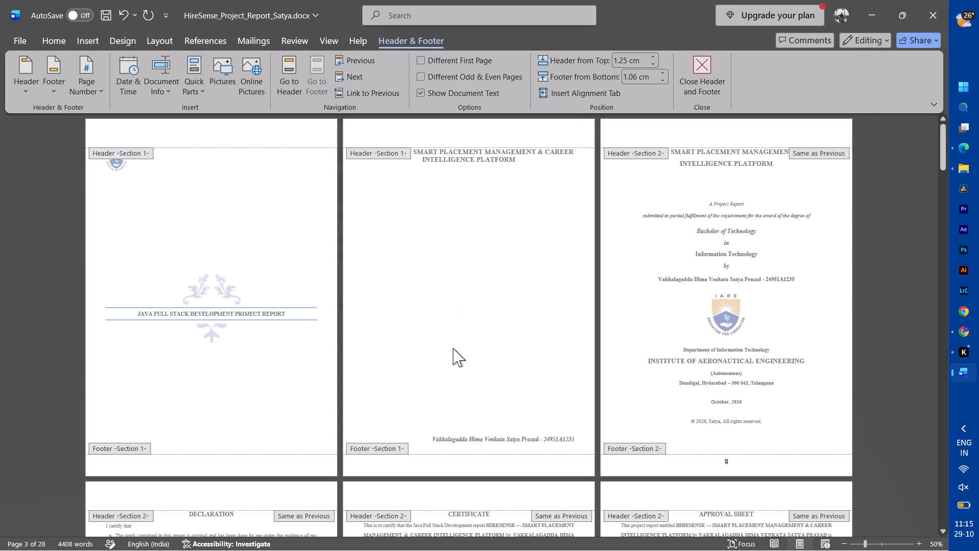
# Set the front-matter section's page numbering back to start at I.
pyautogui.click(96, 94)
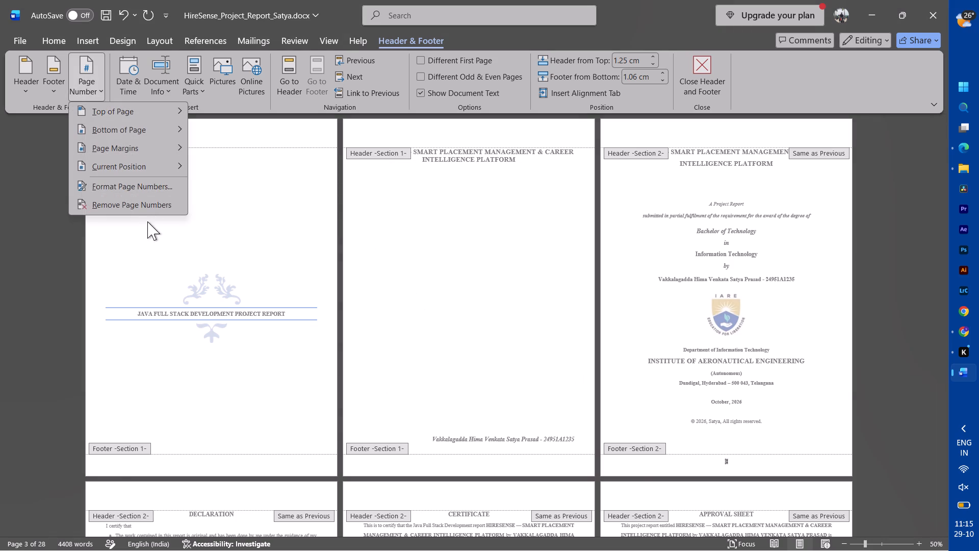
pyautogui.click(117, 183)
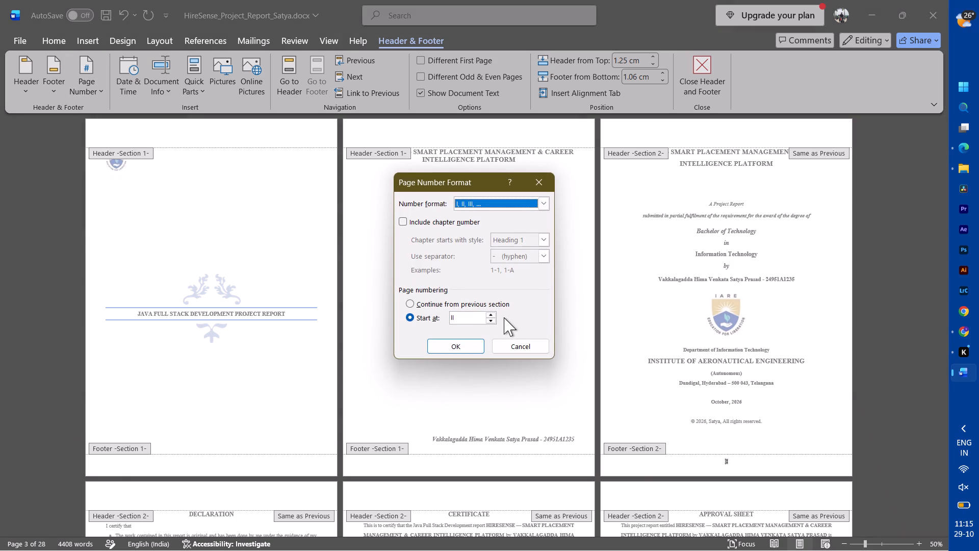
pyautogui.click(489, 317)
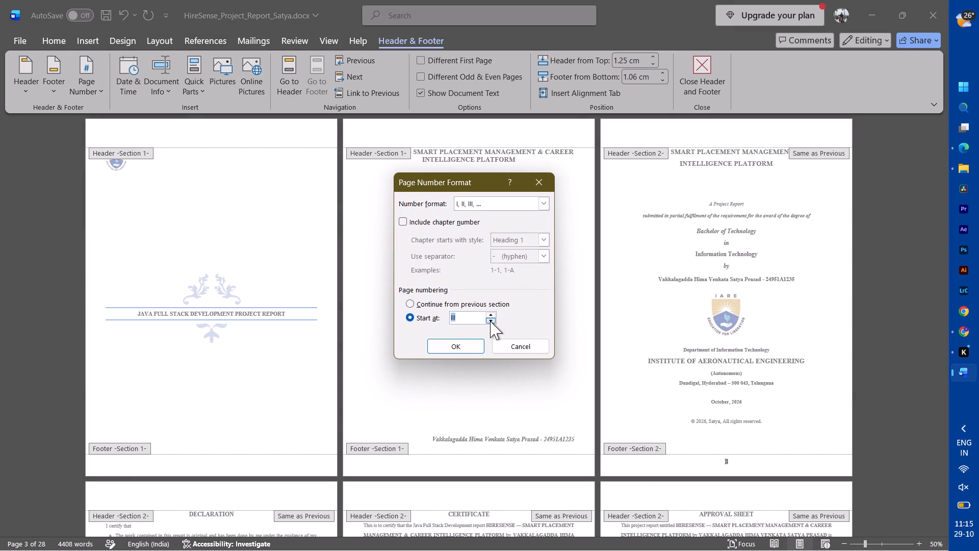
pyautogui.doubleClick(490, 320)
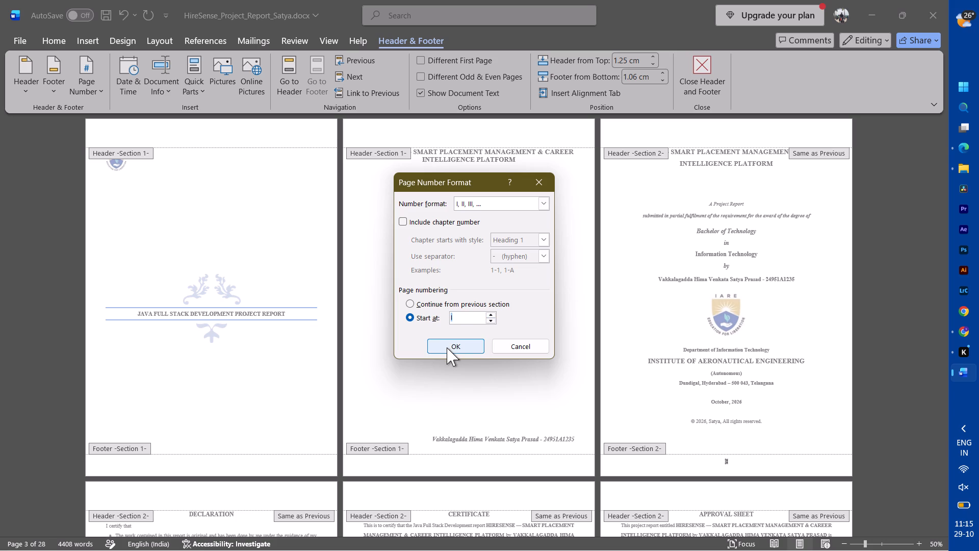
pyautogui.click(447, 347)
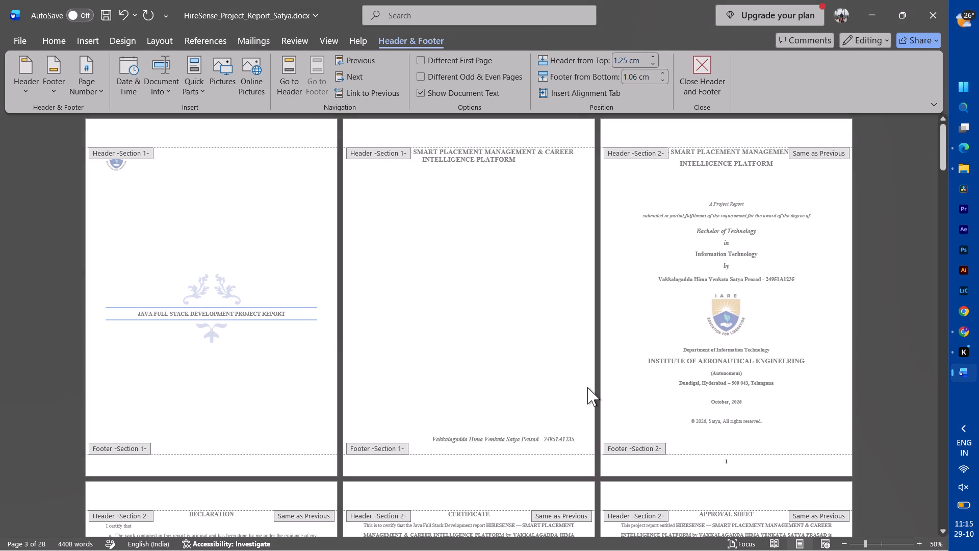
# Check the footer page numbers from the title page through the front matter to the first chapter.
pyautogui.scroll(-7, 587, 387)
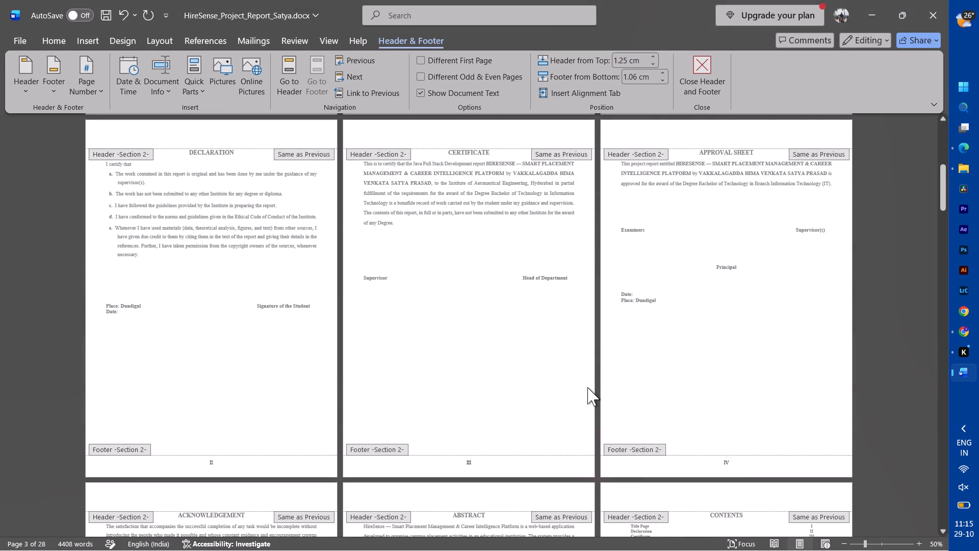
pyautogui.scroll(-7, 587, 387)
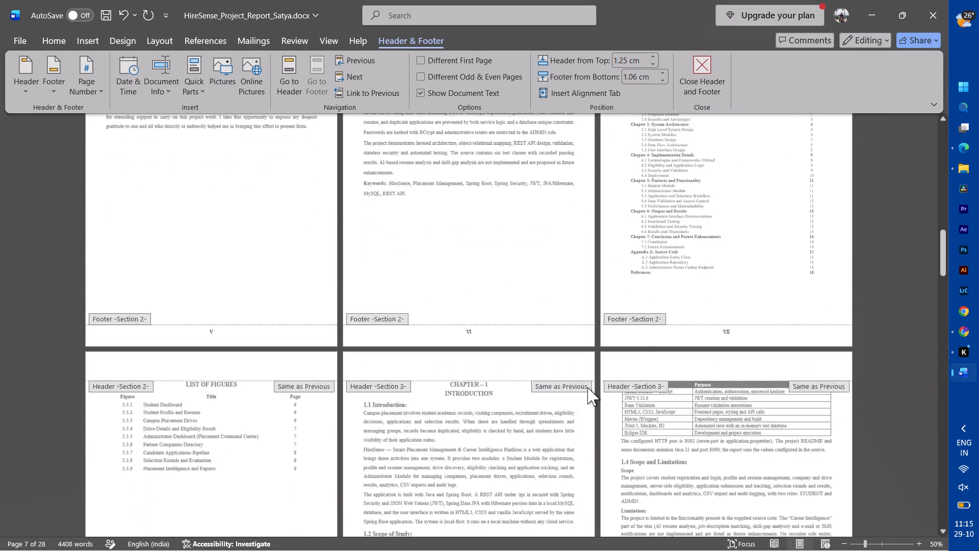
pyautogui.scroll(-1, 587, 387)
pyautogui.scroll(2, 587, 387)
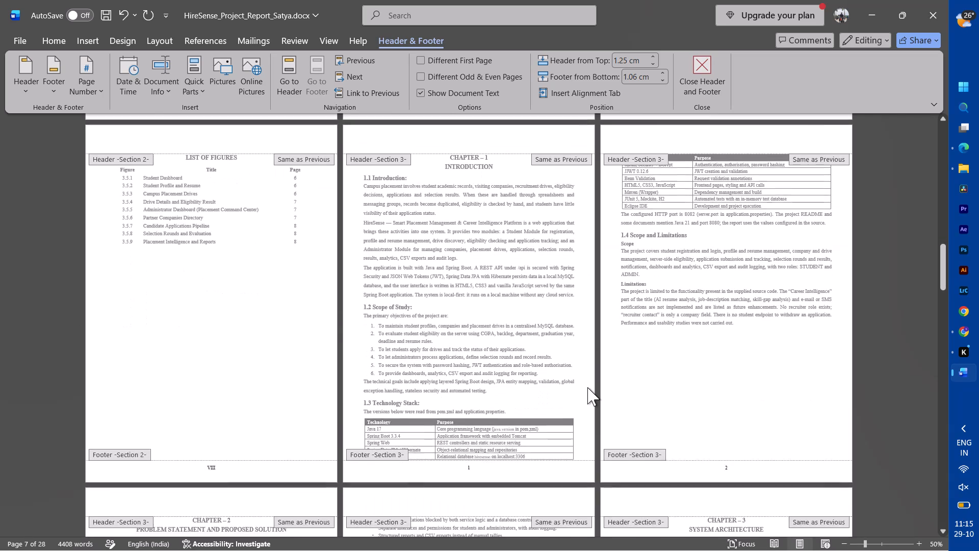
pyautogui.scroll(2, 587, 387)
pyautogui.scroll(-1, 587, 387)
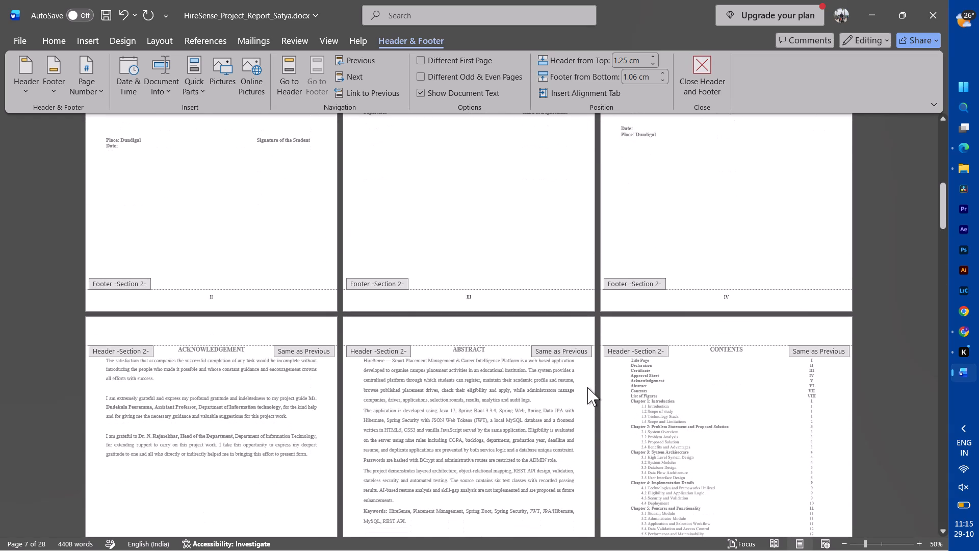
pyautogui.scroll(7, 587, 387)
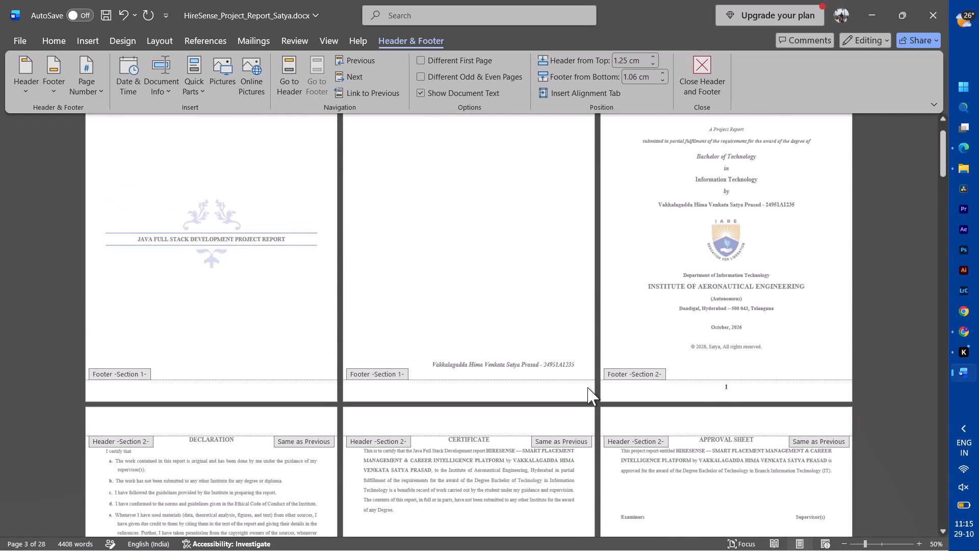
pyautogui.scroll(4, 587, 387)
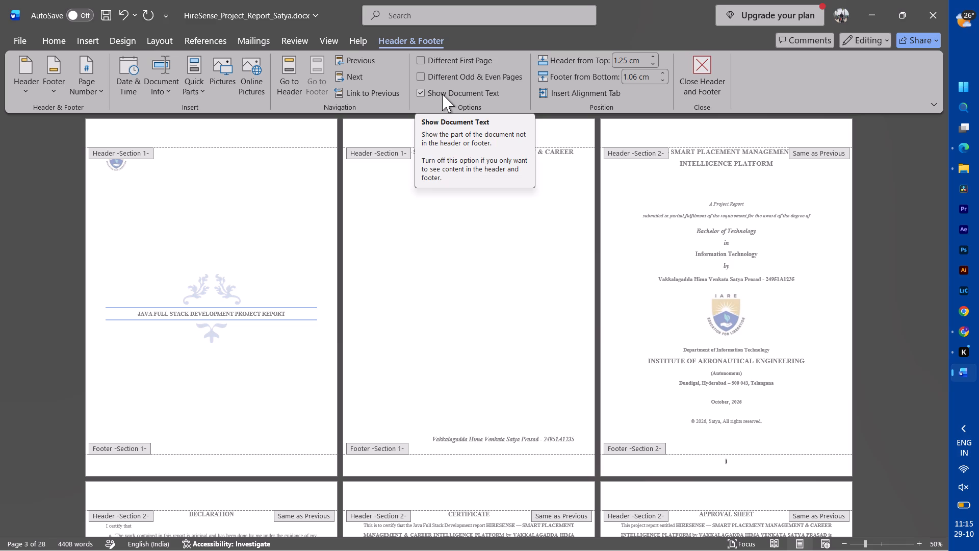
# Turn on Different First Page for the section starting at the third page, and leave header and footer editing.
pyautogui.click(420, 63)
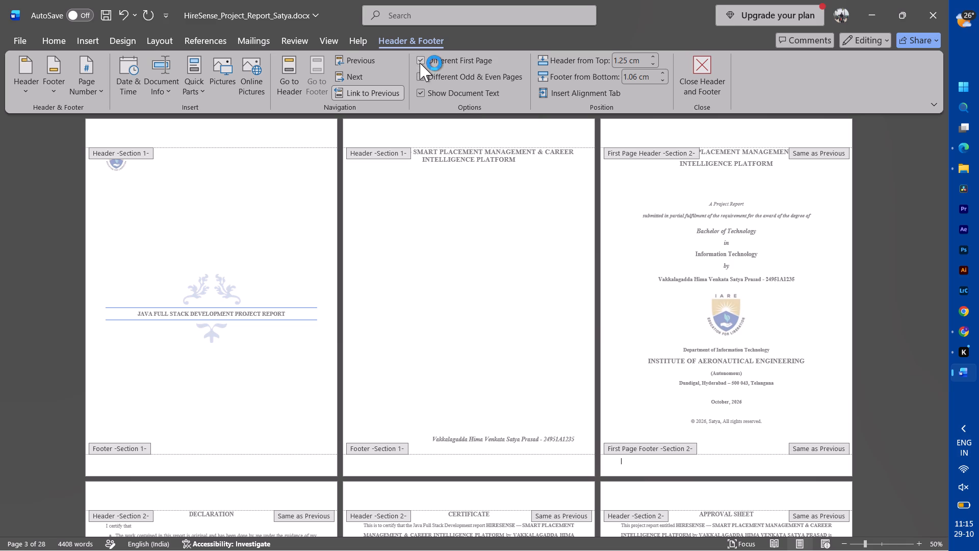
pyautogui.scroll(-6, 471, 311)
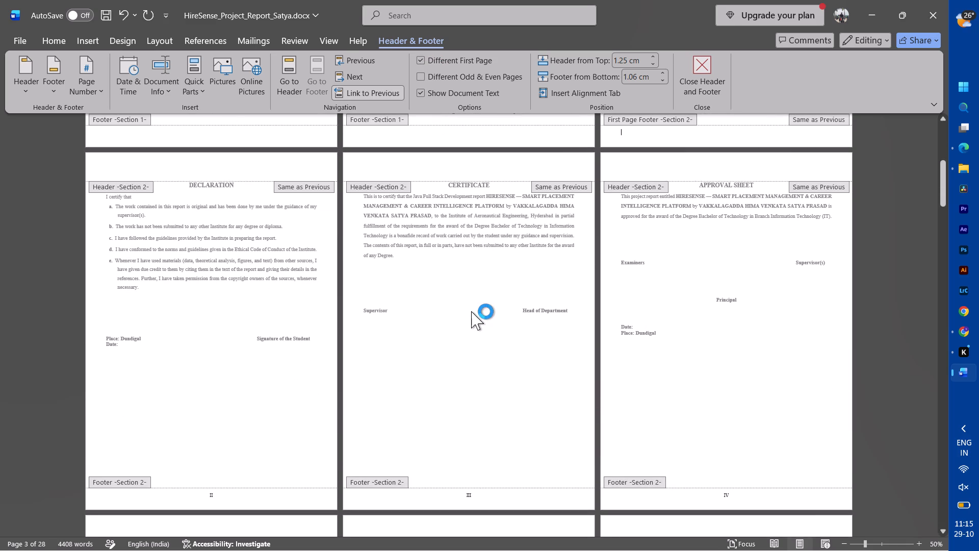
pyautogui.click(695, 82)
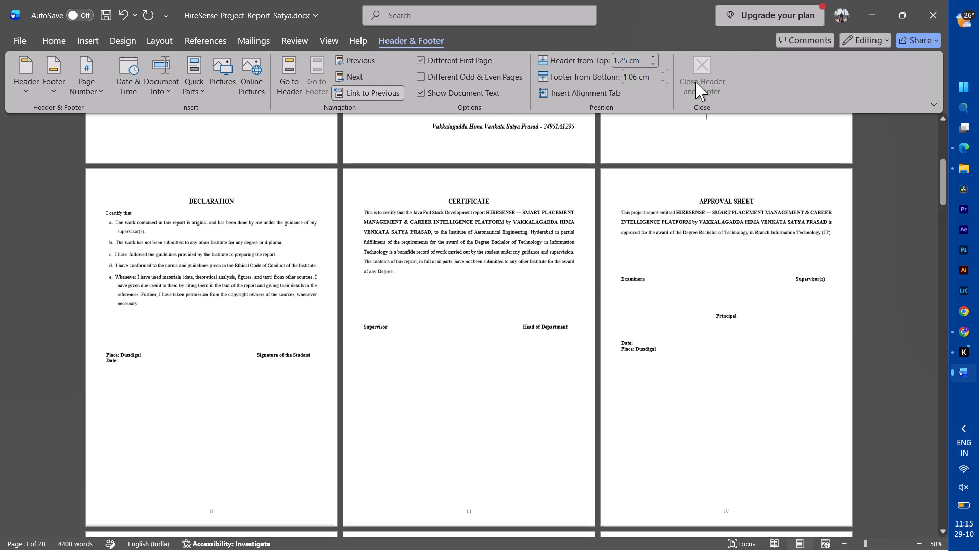
# Check the page numbering across the front matter and Chapters 1 to 3 against the contents page.
pyautogui.scroll(2, 679, 292)
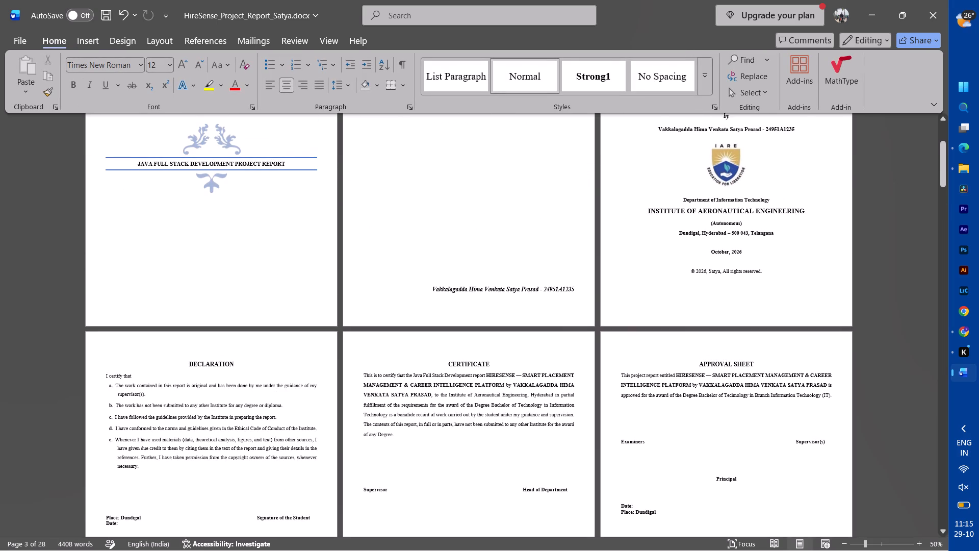
pyautogui.scroll(-9, 679, 292)
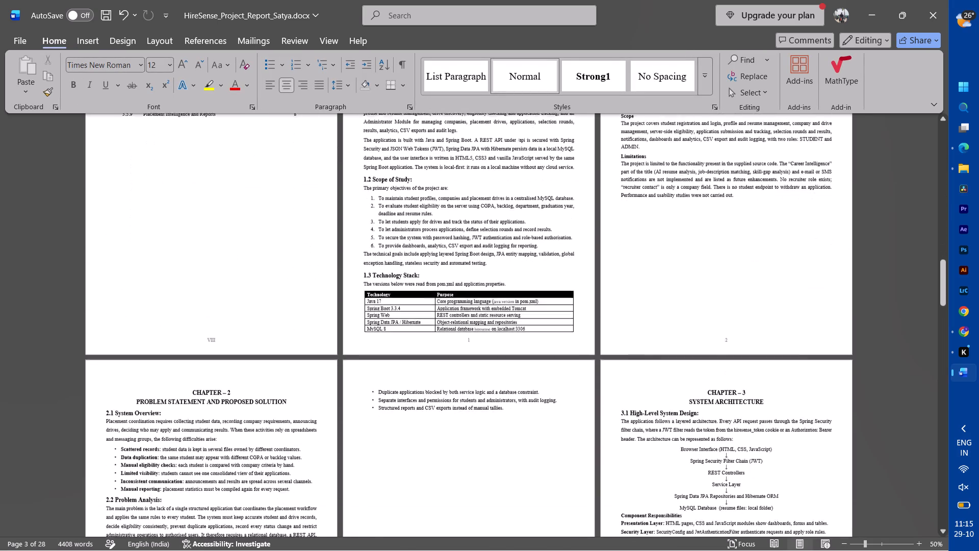
pyautogui.scroll(2, 679, 292)
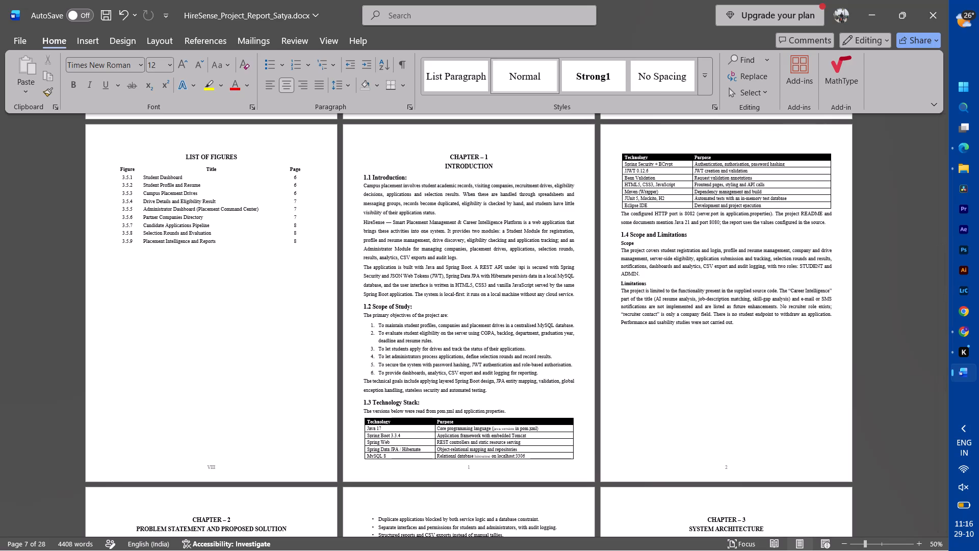
pyautogui.scroll(1, 679, 292)
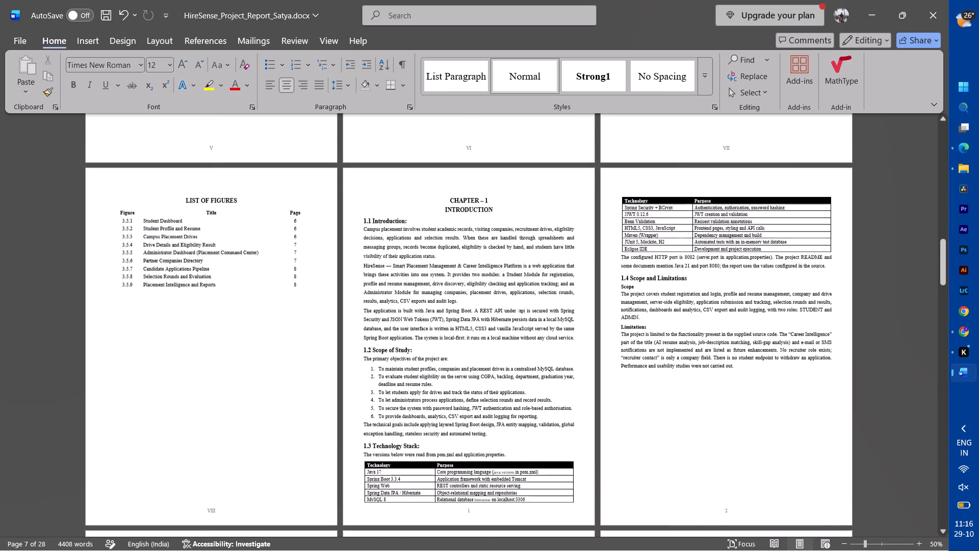
pyautogui.scroll(5, 679, 292)
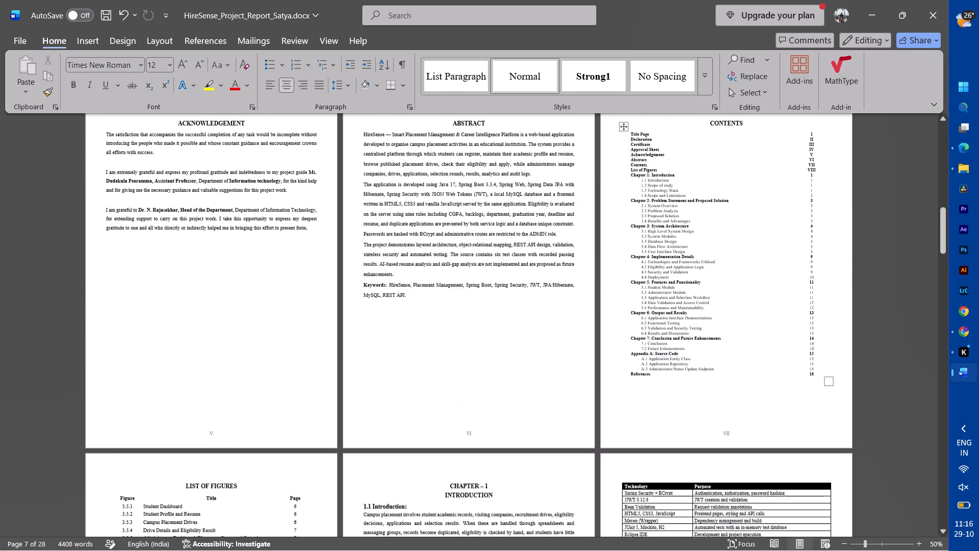
pyautogui.scroll(4, 679, 292)
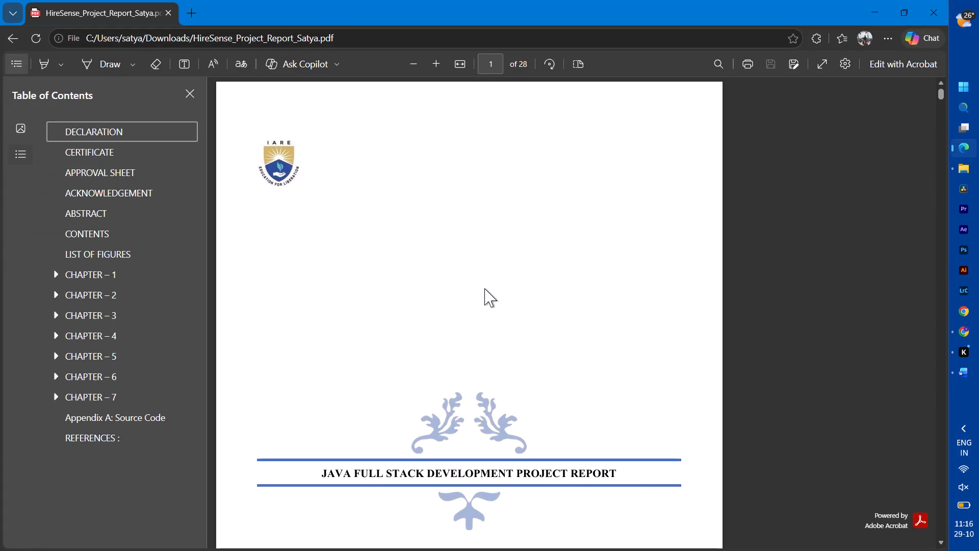
# Arrange the exported PDF in Edge and the Word report side by side.
pyautogui.press('super+Right')
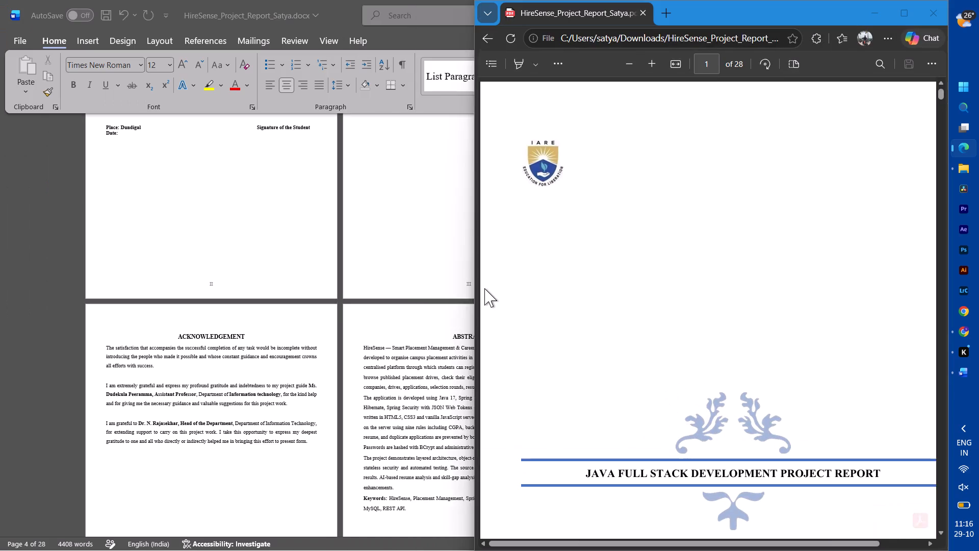
pyautogui.click(164, 183)
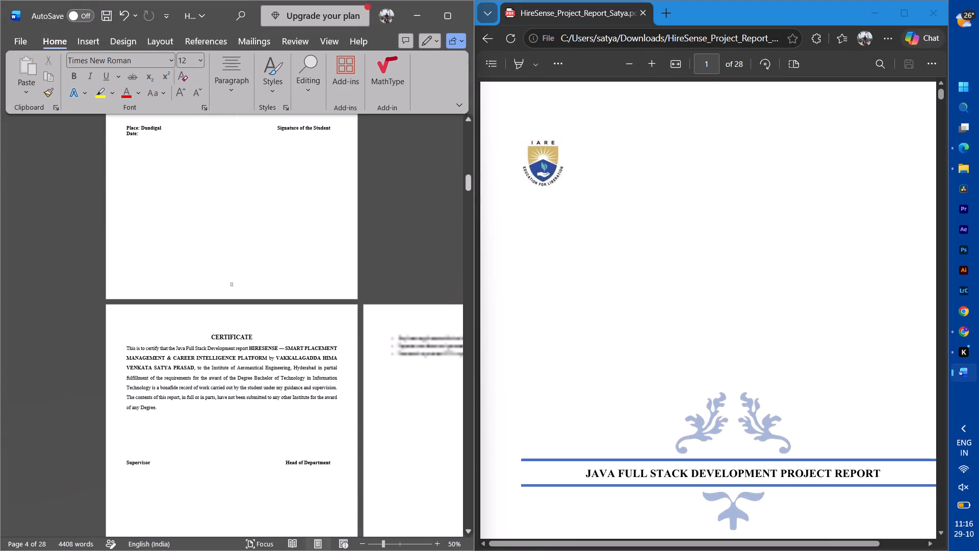
# Review the Word report's pages and their numbers from the cover through the abstract to the contents.
pyautogui.scroll(14, 236, 396)
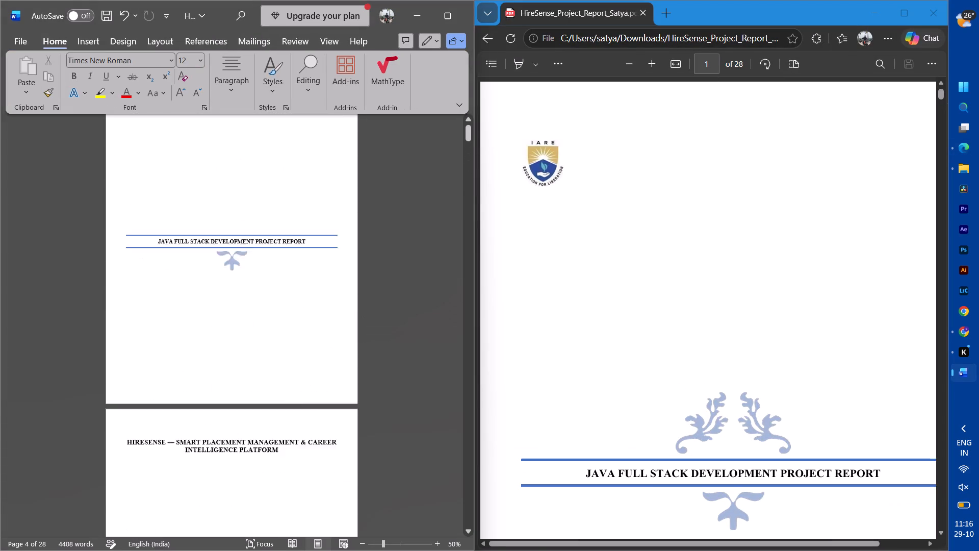
pyautogui.scroll(-13, 236, 396)
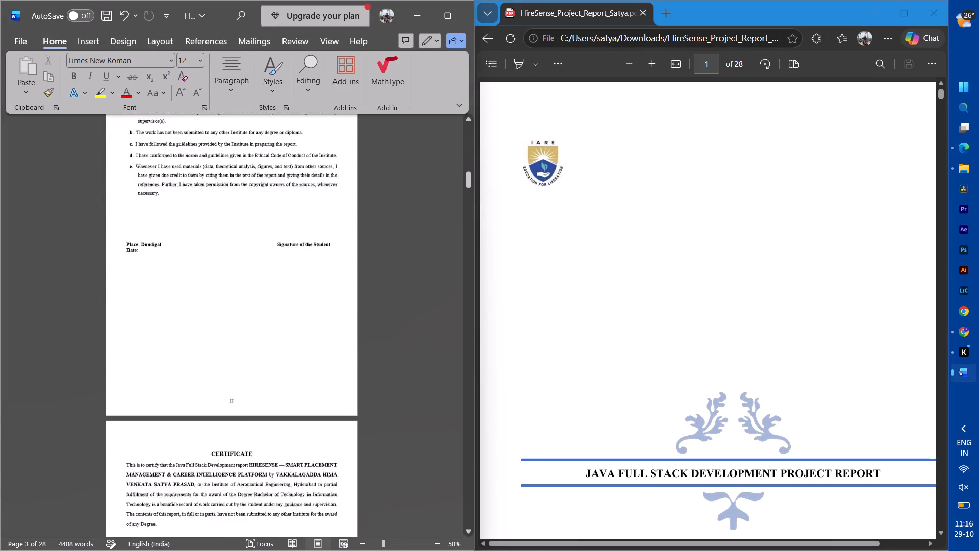
pyautogui.scroll(-16, 236, 396)
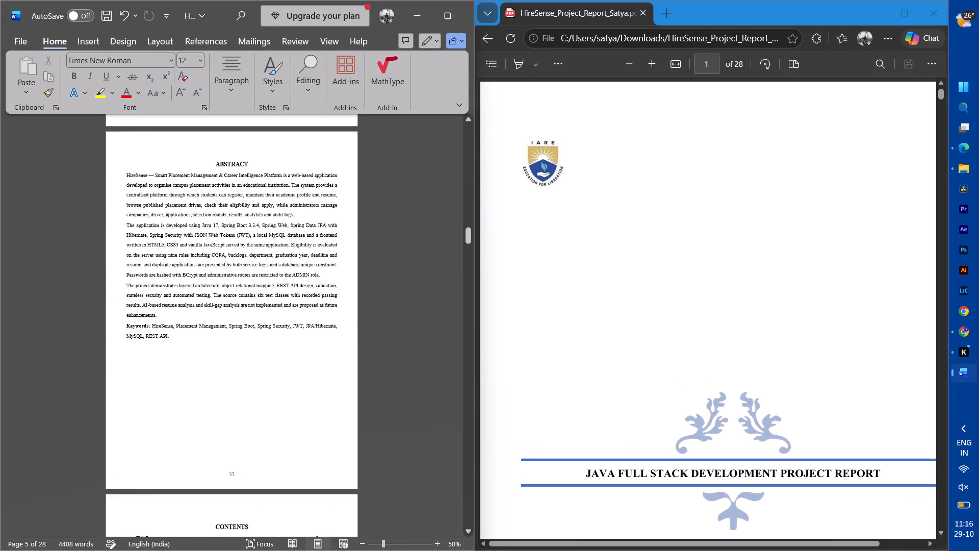
pyautogui.scroll(-2, 236, 396)
pyautogui.keyDown('ctrl'); pyautogui.scroll(1, 236, 396); pyautogui.keyUp('ctrl')
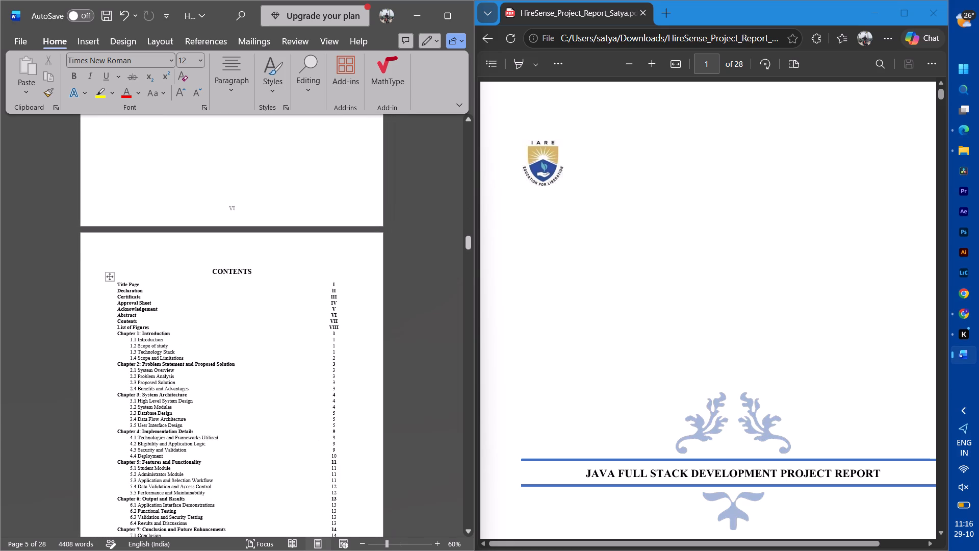
# Compare the page numbers of the PDF's front matter and Chapter 1 with the entries on the Word report's contents page.
pyautogui.keyDown('ctrl'); pyautogui.scroll(2, 236, 396); pyautogui.keyUp('ctrl')
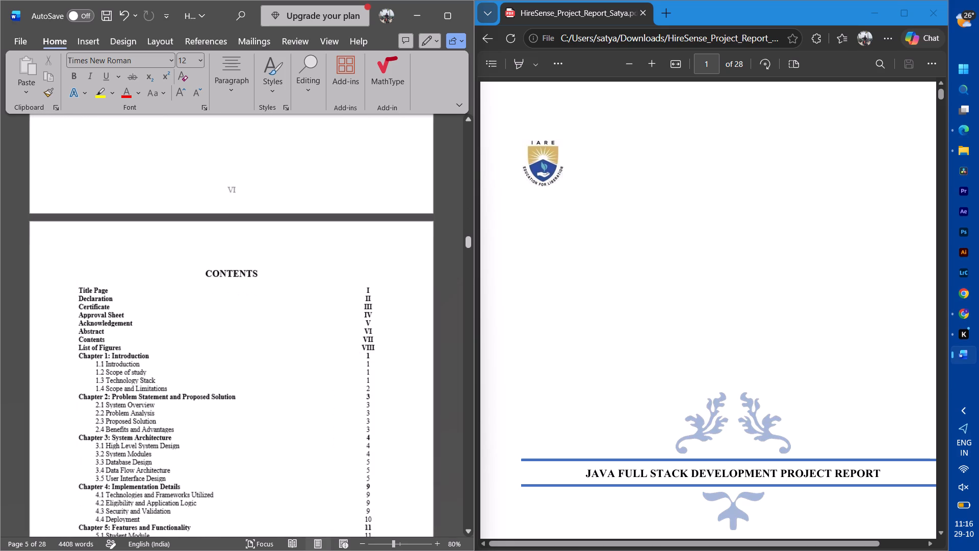
pyautogui.scroll(-2, 236, 396)
pyautogui.scroll(1, 236, 396)
pyautogui.scroll(-2, 618, 349)
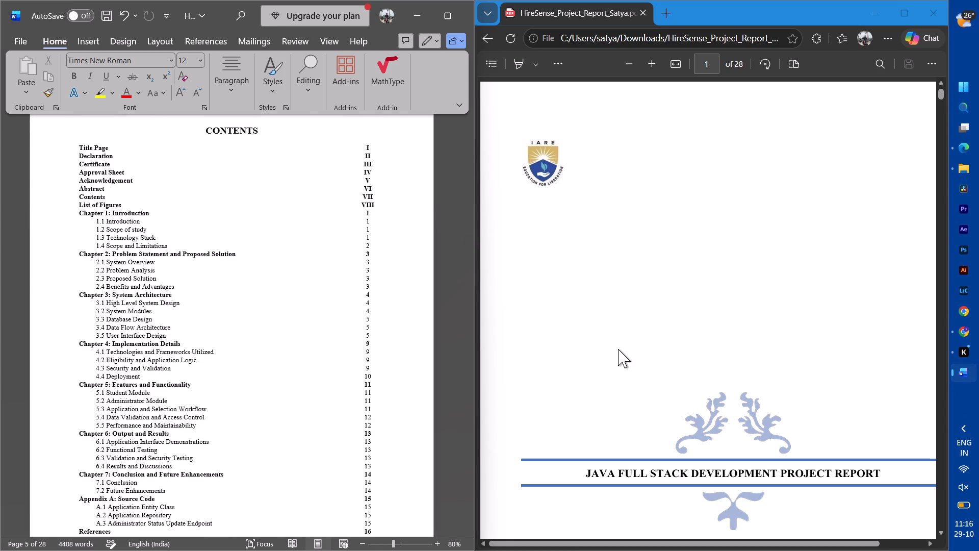
pyautogui.scroll(-16, 618, 349)
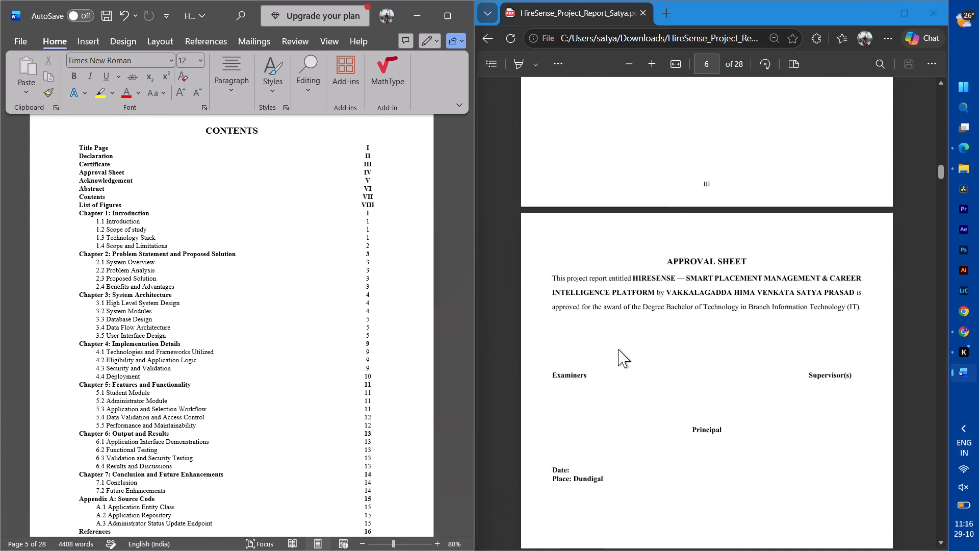
pyautogui.scroll(-10, 618, 349)
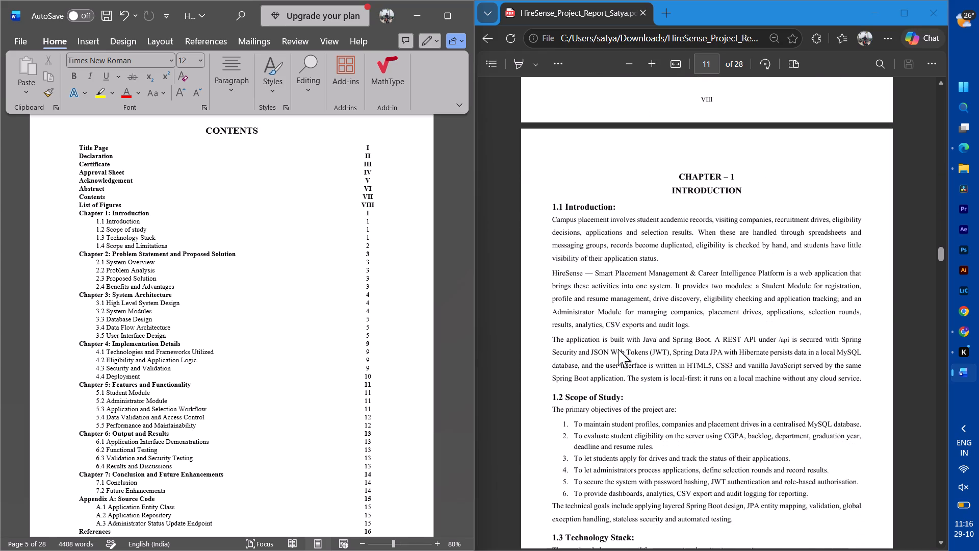
pyautogui.scroll(-2, 618, 349)
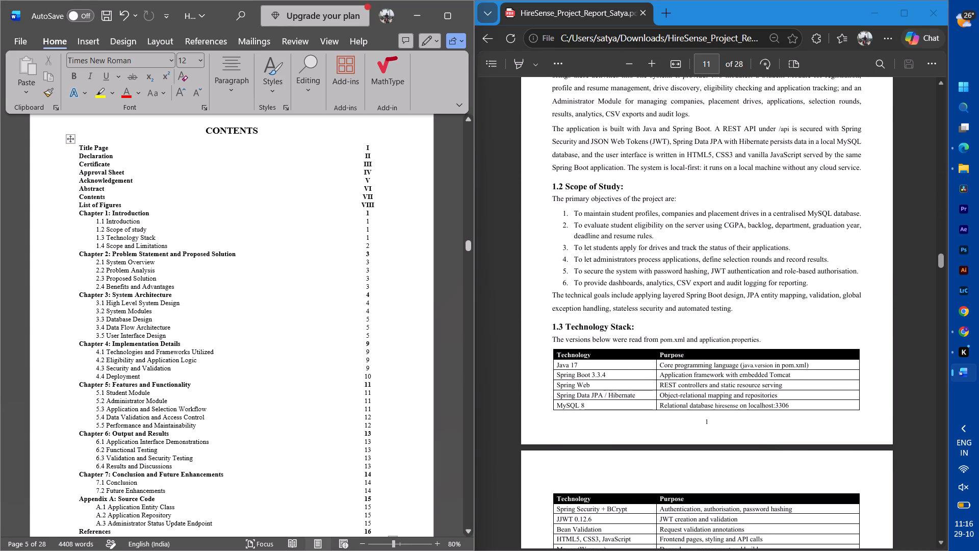
pyautogui.scroll(-6, 543, 328)
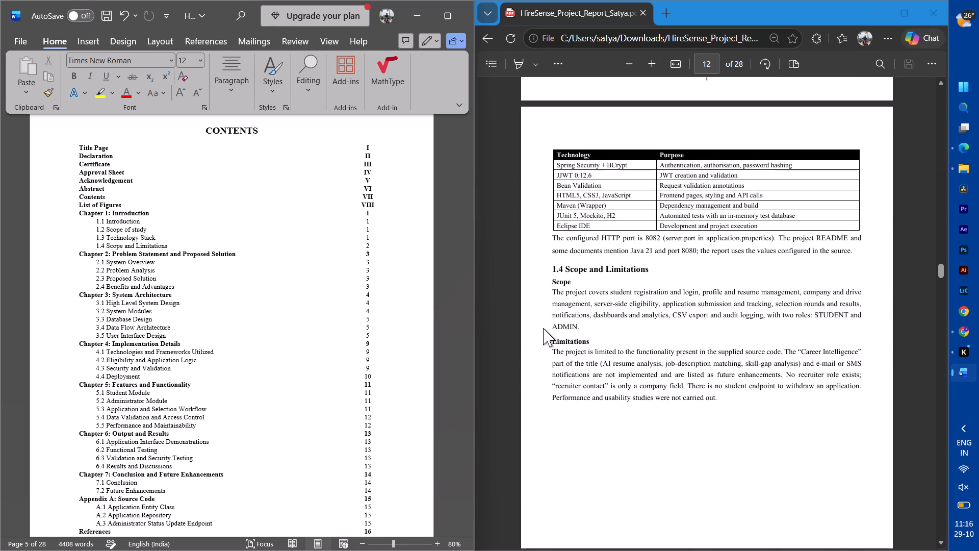
pyautogui.scroll(-3, 543, 328)
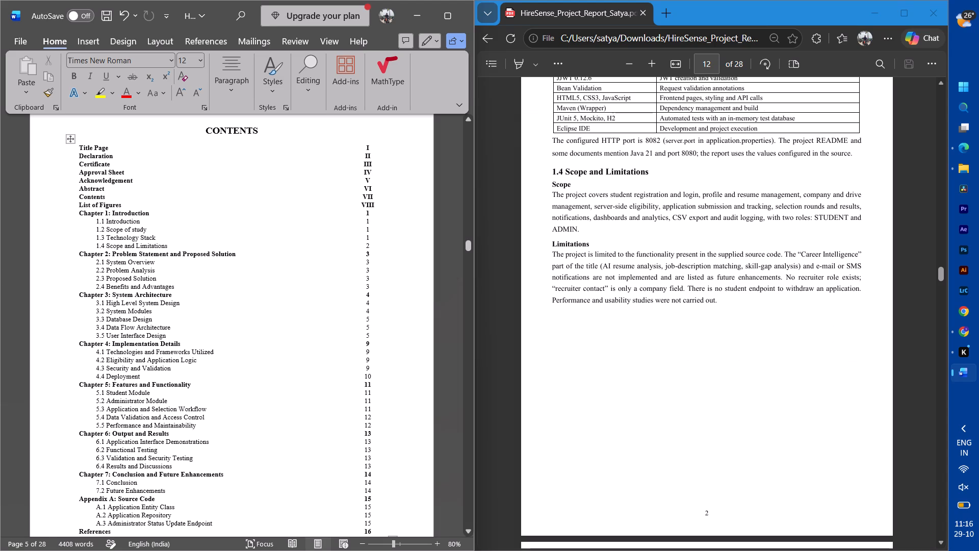
# Check the Chapter 2 entries and the start of Chapter 3 in the contents table against the PDF's printed page numbers.
pyautogui.click(370, 245)
pyautogui.press('Down')
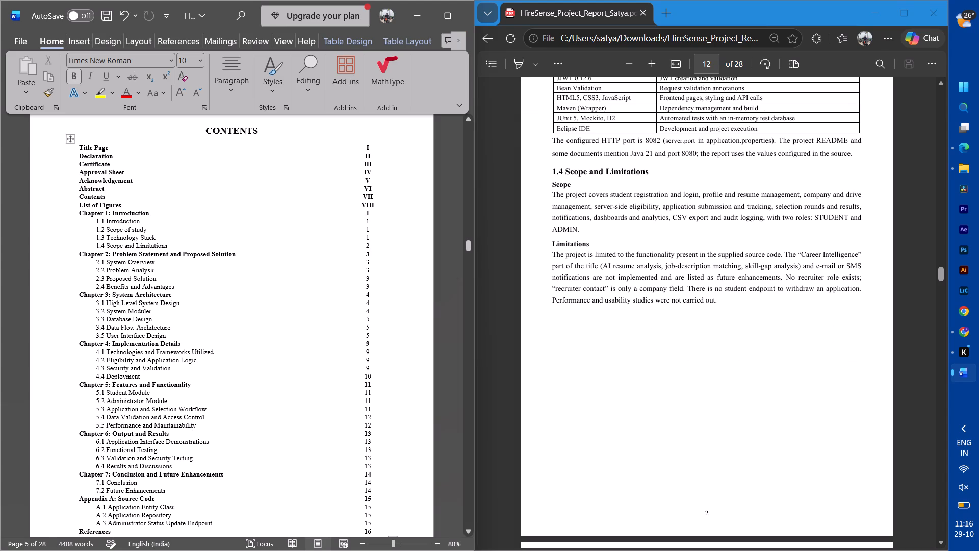
pyautogui.scroll(-7, 577, 307)
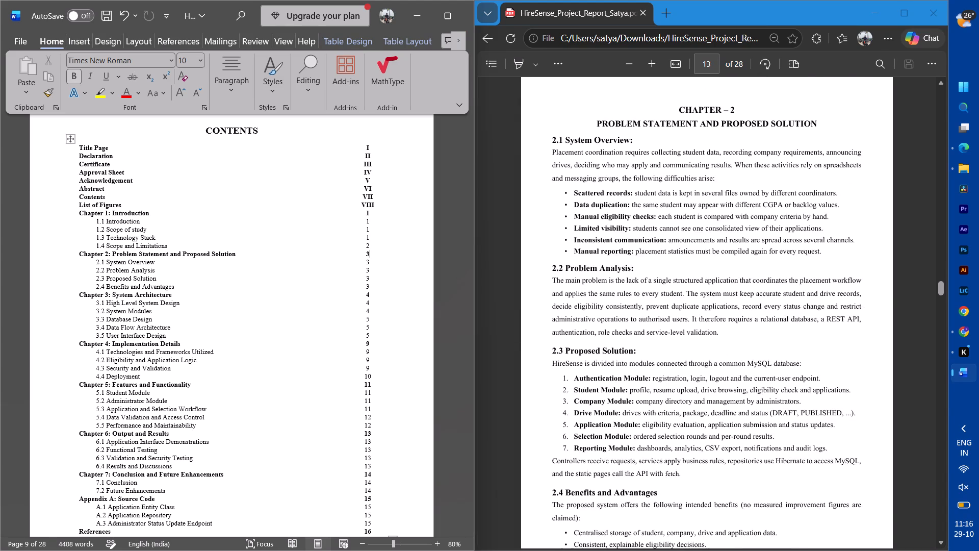
pyautogui.scroll(-1, 577, 307)
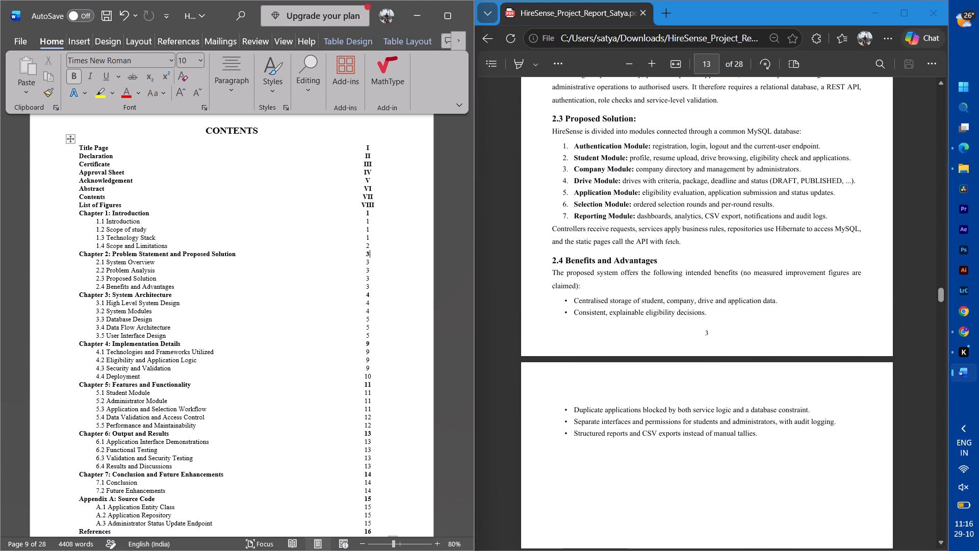
pyautogui.press('Down')
pyautogui.press('Down')
pyautogui.press('Down')
pyautogui.press('Down')
pyautogui.press('Down')
pyautogui.scroll(-9, 577, 307)
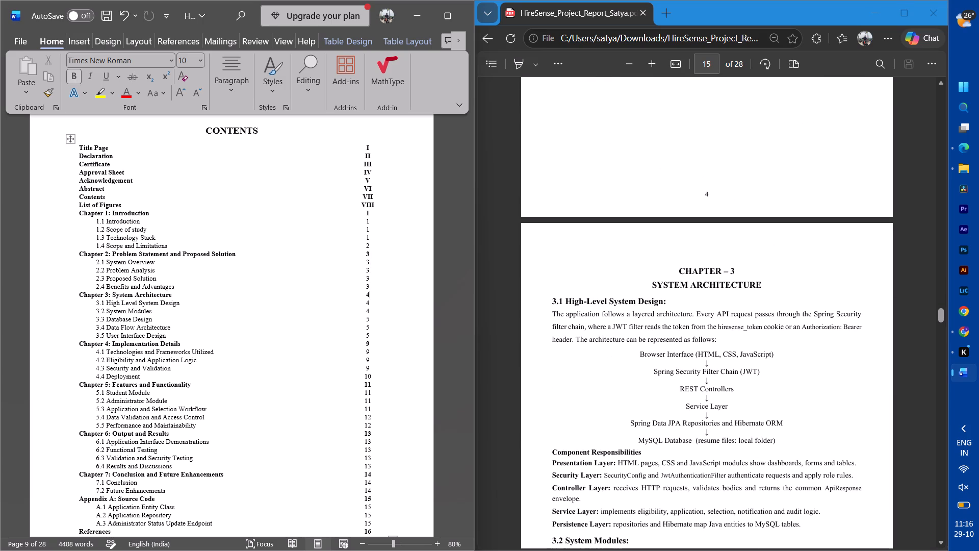
pyautogui.scroll(-4, 577, 307)
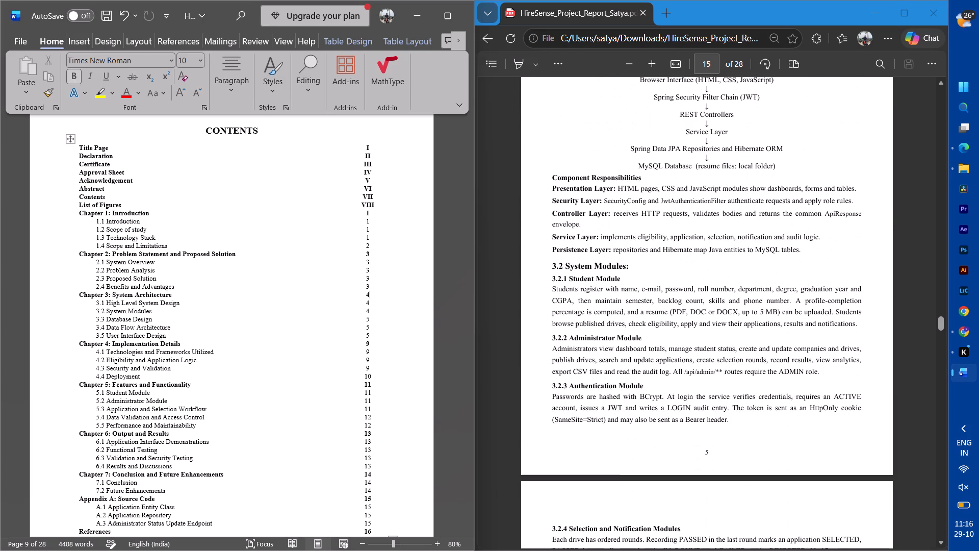
pyautogui.scroll(1, 577, 307)
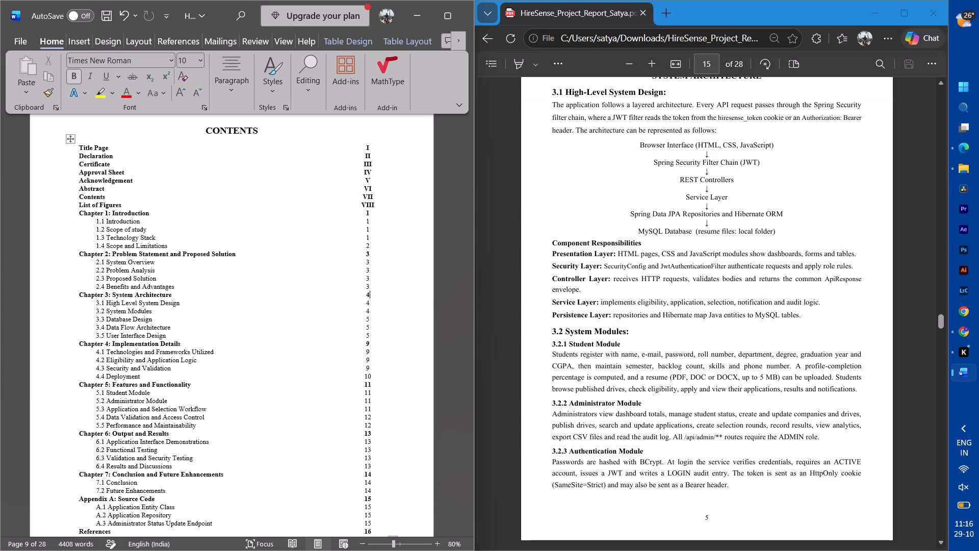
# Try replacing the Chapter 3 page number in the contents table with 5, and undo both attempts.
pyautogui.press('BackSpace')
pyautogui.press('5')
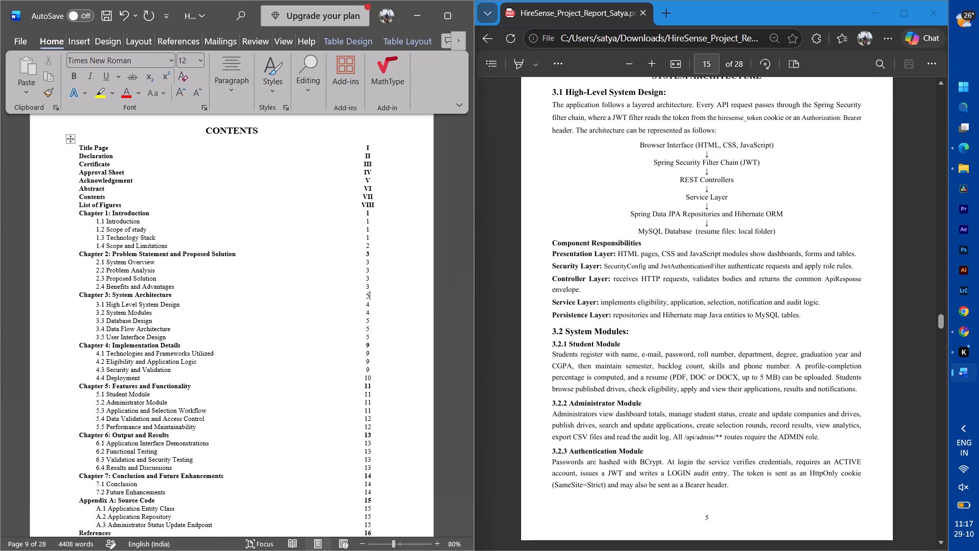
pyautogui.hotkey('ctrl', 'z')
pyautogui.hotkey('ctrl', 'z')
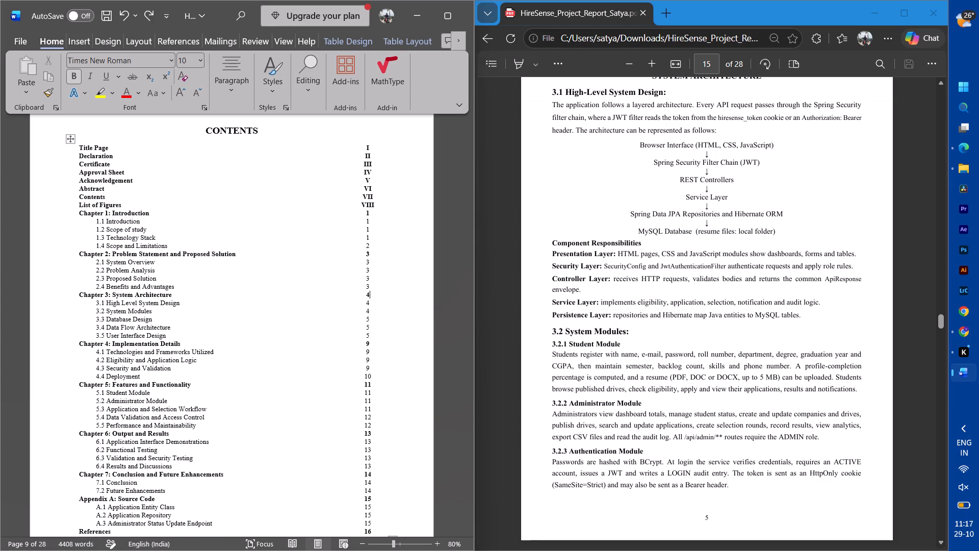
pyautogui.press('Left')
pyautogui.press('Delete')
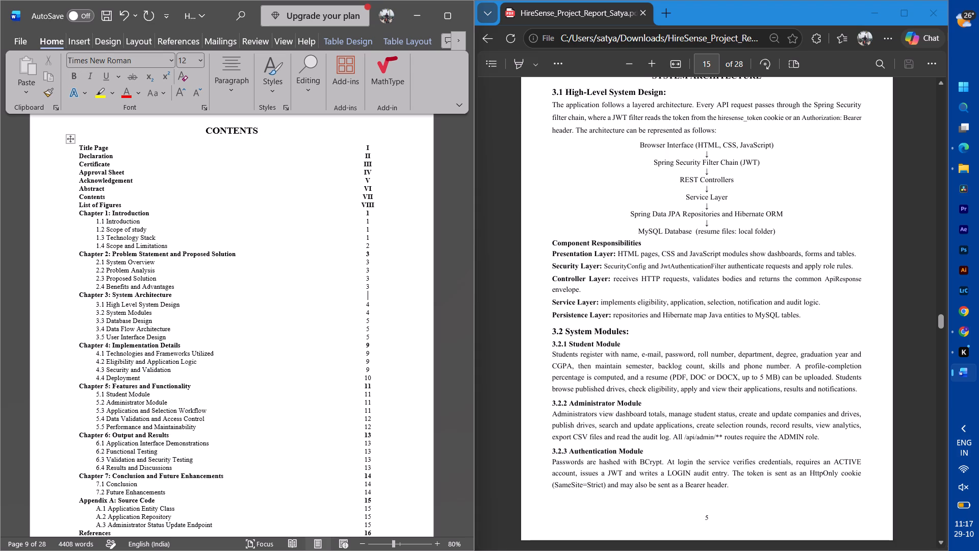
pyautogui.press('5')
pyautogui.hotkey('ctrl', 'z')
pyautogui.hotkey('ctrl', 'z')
# Set the page number of Chapter 3: System Architecture in the contents table to 5, keeping its bold formatting.
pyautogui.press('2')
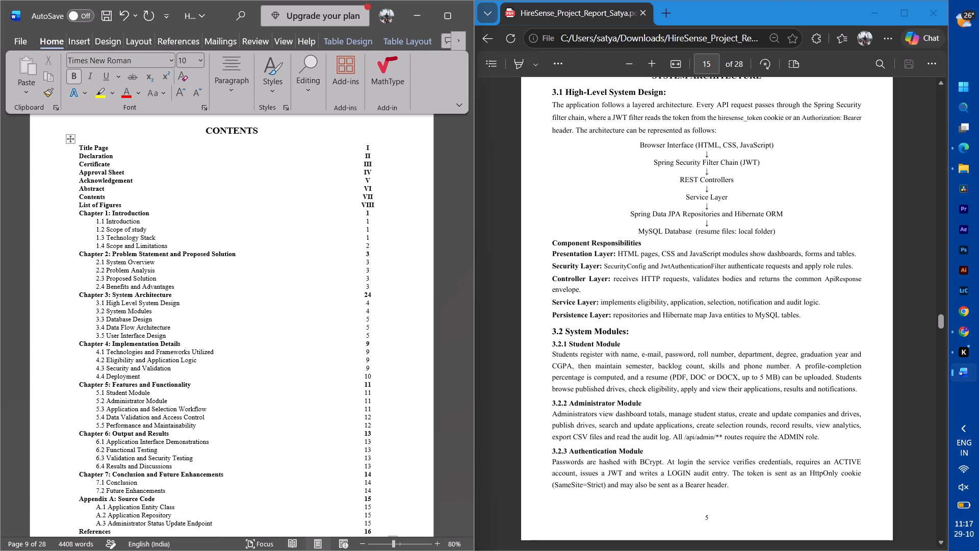
pyautogui.press('Delete')
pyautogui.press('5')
pyautogui.press('Left')
pyautogui.press('BackSpace')
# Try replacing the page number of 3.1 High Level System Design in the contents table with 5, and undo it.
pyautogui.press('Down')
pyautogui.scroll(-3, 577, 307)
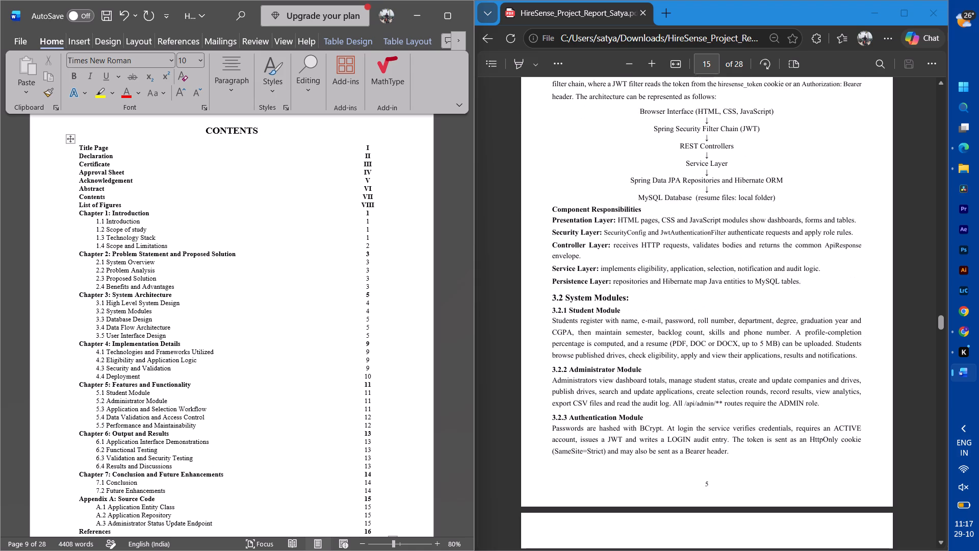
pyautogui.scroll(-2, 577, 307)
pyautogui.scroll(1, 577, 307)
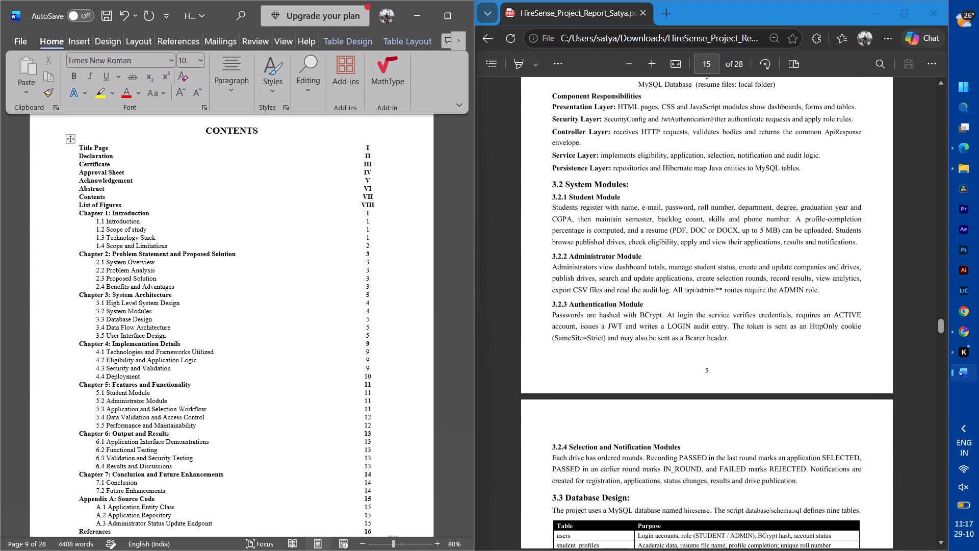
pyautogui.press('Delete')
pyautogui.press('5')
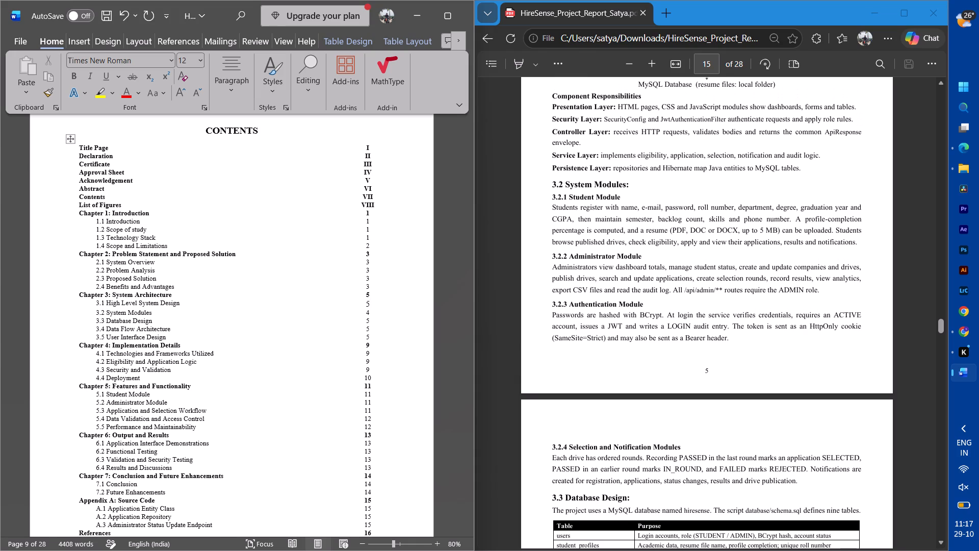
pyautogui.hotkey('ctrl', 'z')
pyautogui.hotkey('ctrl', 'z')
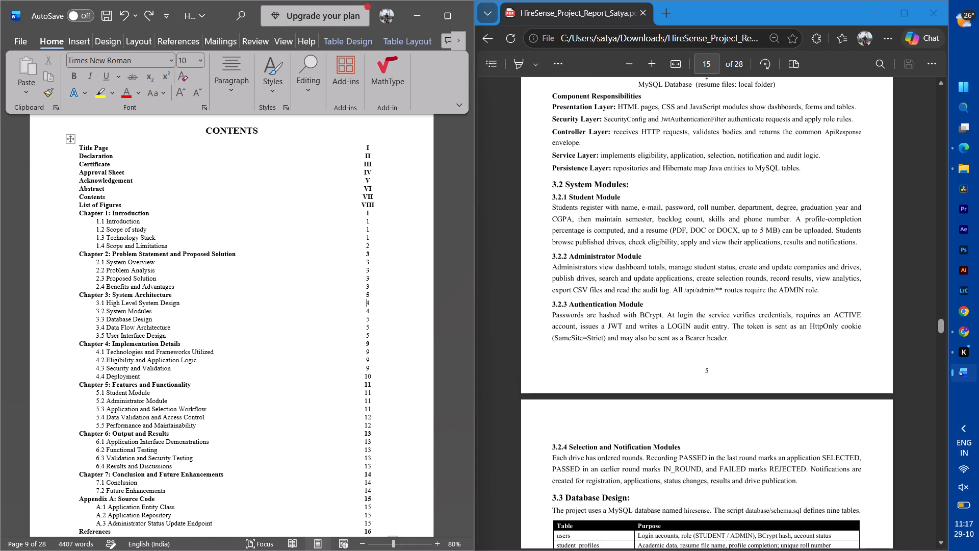
# Set the page numbers of 3.1 High Level System Design and 3.2 System Modules to 5, keeping the contents table's formatting.
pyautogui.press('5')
pyautogui.press('Down')
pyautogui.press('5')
pyautogui.press('Delete')
pyautogui.press('Up')
pyautogui.press('BackSpace')
# Set the contents table page numbers of 3.3 Database Design and 3.4 Data Flow Architecture to 6, matching the PDF.
pyautogui.press('Down')
pyautogui.press('Down')
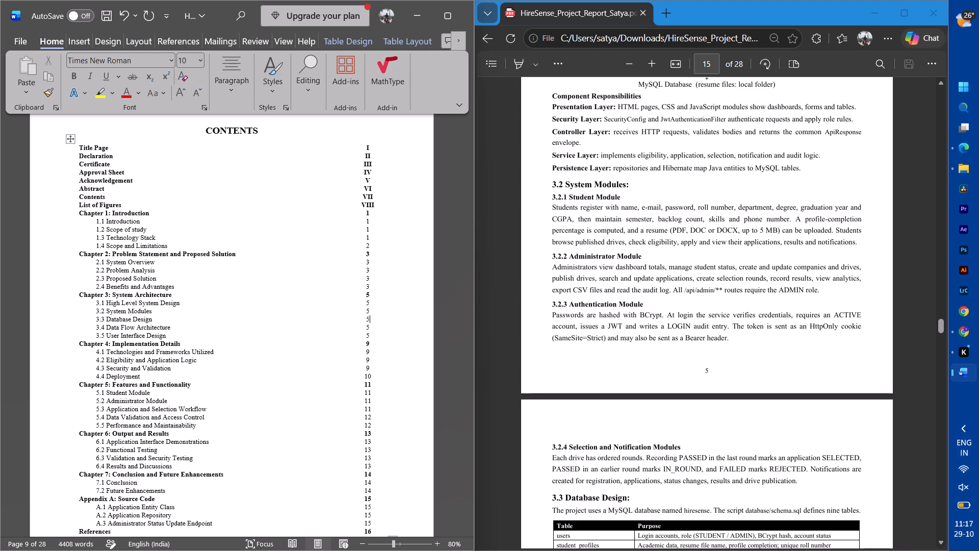
pyautogui.scroll(-1, 577, 307)
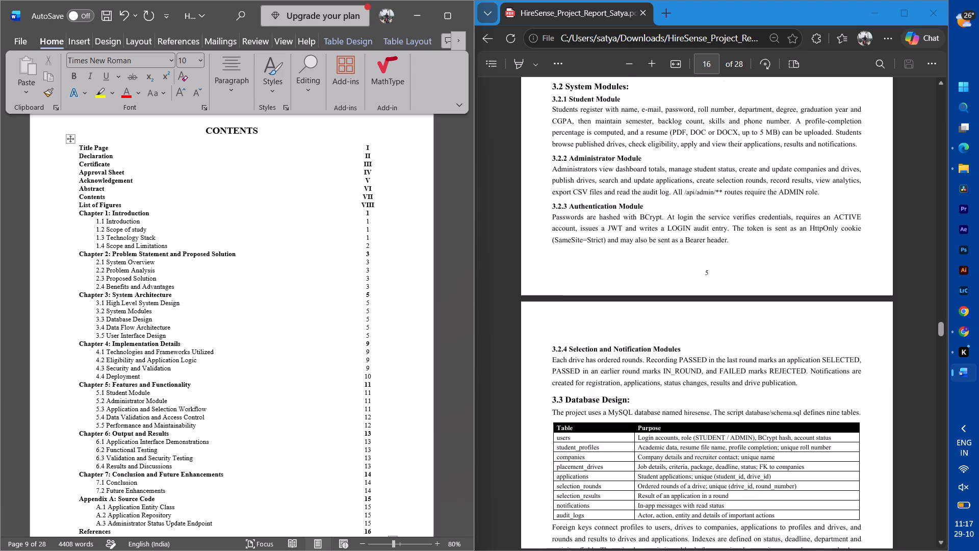
pyautogui.scroll(-5, 577, 307)
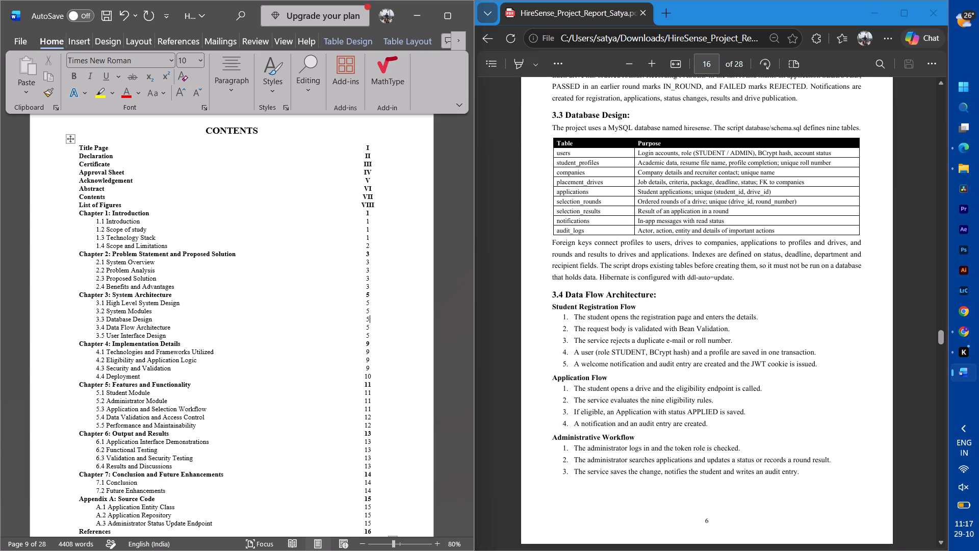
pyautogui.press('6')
pyautogui.press('Down')
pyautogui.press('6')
pyautogui.press('Left')
pyautogui.press('BackSpace')
pyautogui.press('Up')
pyautogui.press('BackSpace')
# Set the contents table page number of 3.5 User Interface Design to 7, matching its page in the PDF.
pyautogui.press('Down')
pyautogui.press('Down')
pyautogui.scroll(-7, 642, 333)
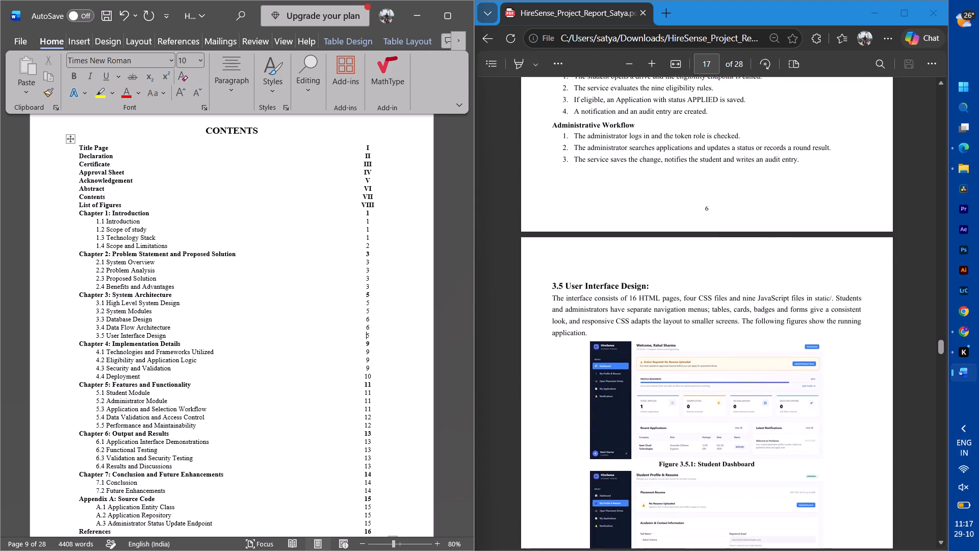
pyautogui.scroll(-4, 642, 333)
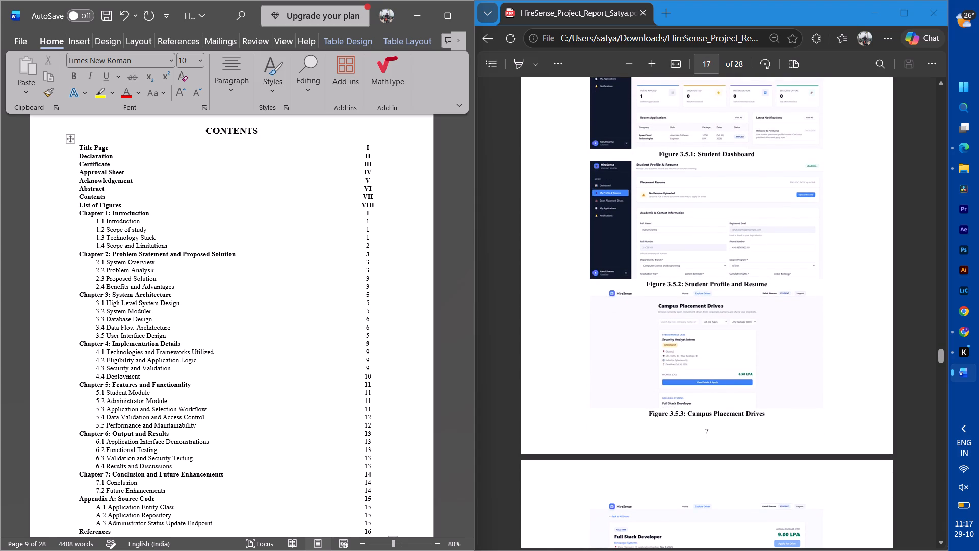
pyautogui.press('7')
pyautogui.press('Delete')
# Set the page number of Chapter 4: Implementation Details in the contents table to 10, following the PDF.
pyautogui.press('Down')
pyautogui.scroll(-8, 642, 333)
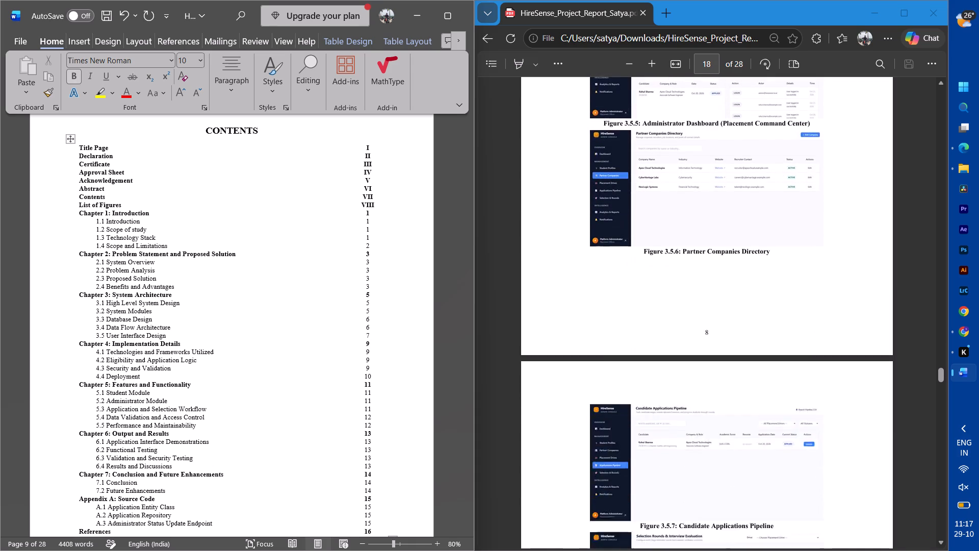
pyautogui.scroll(-6, 642, 333)
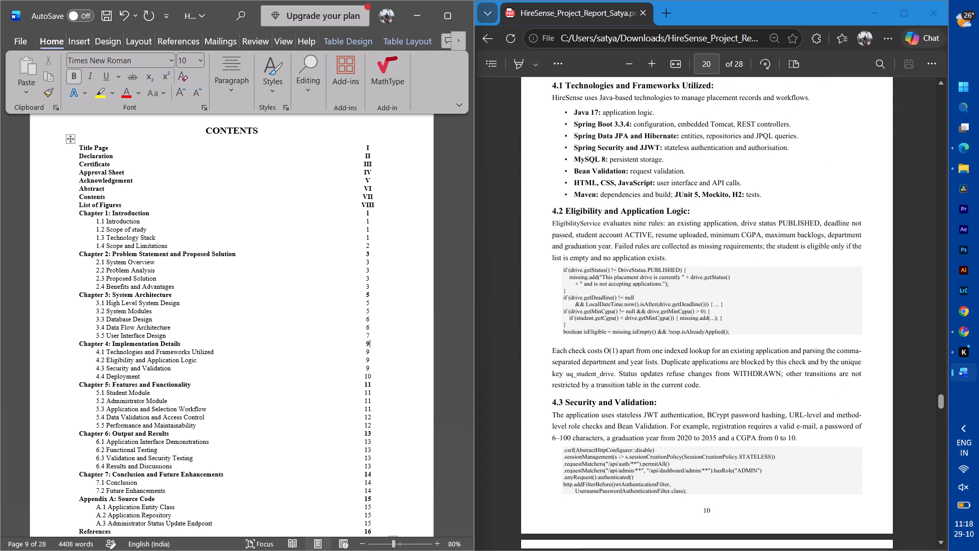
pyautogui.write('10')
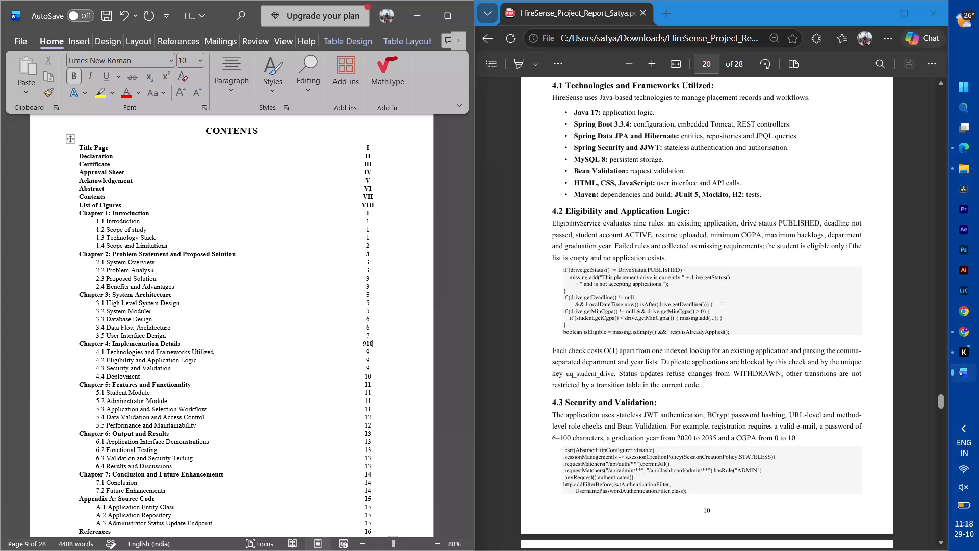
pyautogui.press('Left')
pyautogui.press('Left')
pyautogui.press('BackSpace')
# Set the contents table page numbers of sections 4.1, 4.2 and 4.3 under Chapter 4 to 10.
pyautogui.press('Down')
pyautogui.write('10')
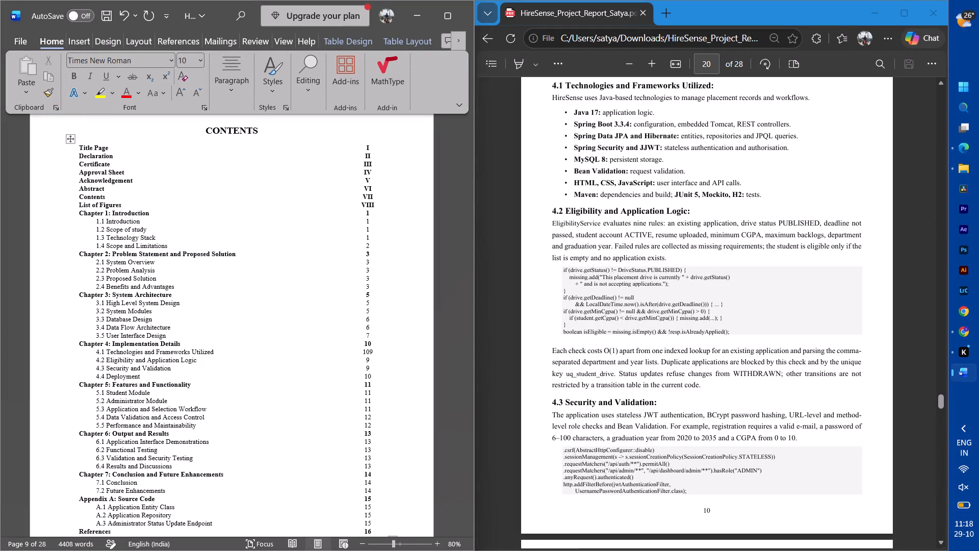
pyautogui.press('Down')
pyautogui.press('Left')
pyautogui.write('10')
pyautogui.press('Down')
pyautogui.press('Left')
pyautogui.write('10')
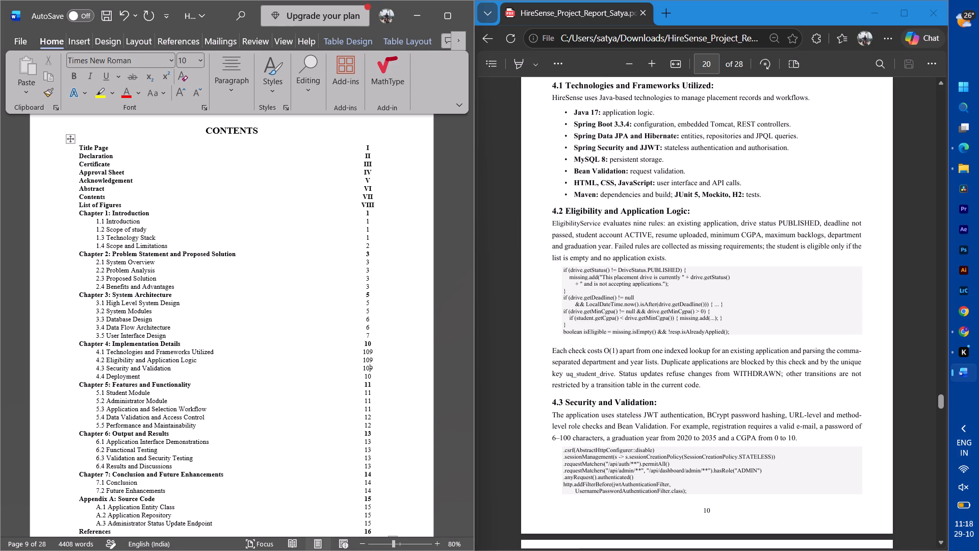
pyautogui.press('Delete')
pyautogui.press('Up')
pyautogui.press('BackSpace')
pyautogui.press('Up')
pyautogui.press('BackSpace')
# Set the contents table page number of 4.4 Deployment to 11, matching its page in the PDF.
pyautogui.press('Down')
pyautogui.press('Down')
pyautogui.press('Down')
pyautogui.scroll(-5, 642, 333)
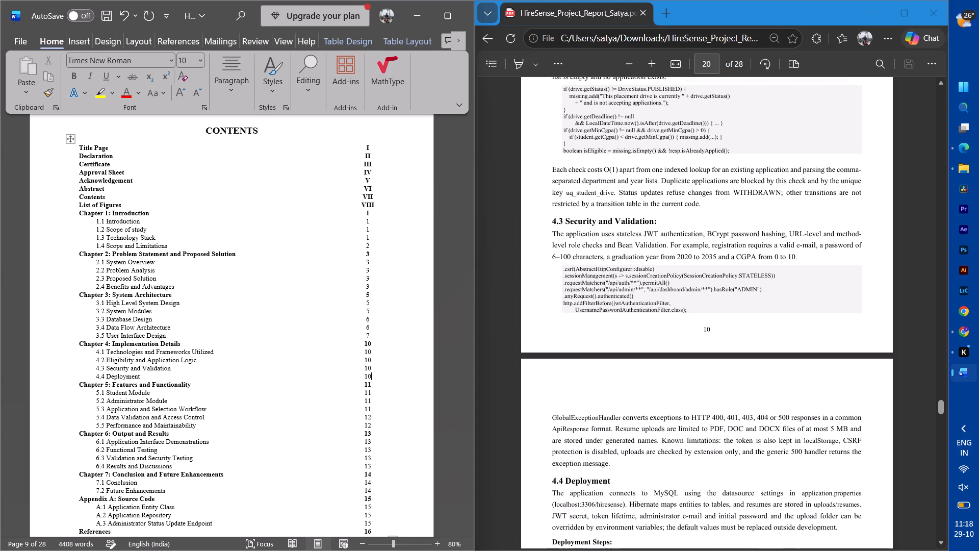
pyautogui.scroll(-1, 642, 333)
pyautogui.press('Left')
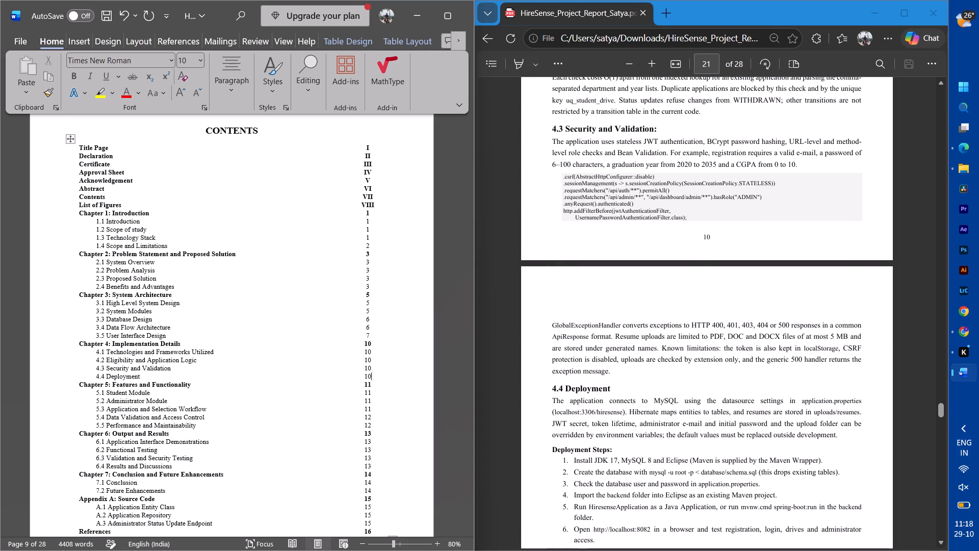
pyautogui.press('Delete')
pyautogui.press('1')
# Set the page number of Chapter 5: Features and Functionality in the contents table to 12, following the PDF.
pyautogui.press('Down')
pyautogui.scroll(-6, 680, 348)
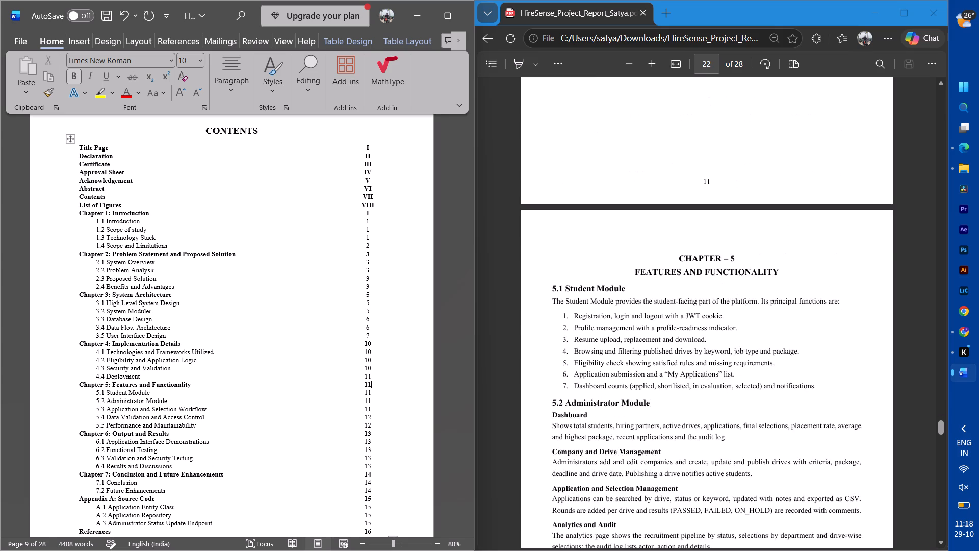
pyautogui.scroll(-3, 680, 348)
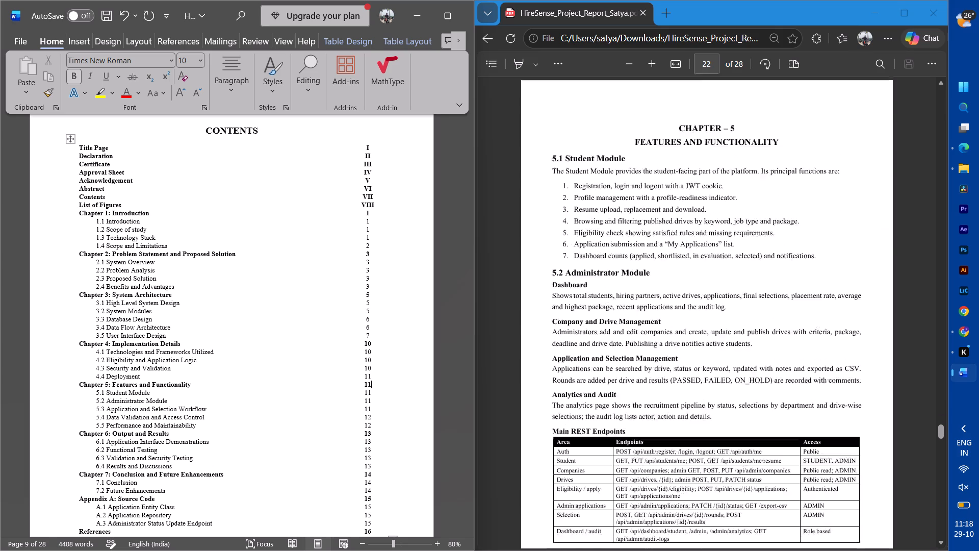
pyautogui.scroll(-1, 680, 348)
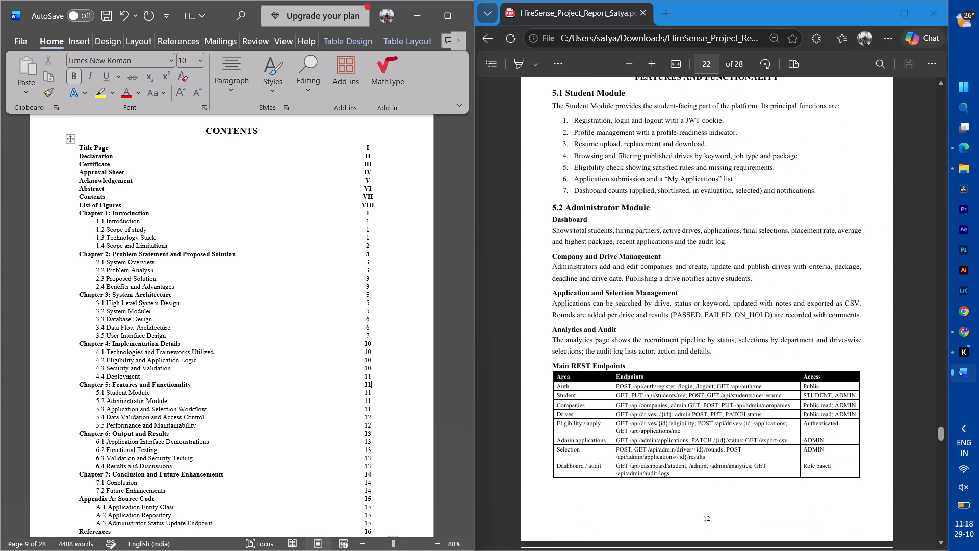
pyautogui.press('Left')
pyautogui.press('Delete')
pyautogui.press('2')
# Set the contents table page numbers of 5.1 Student Module and 5.2 Administrator Module to 12.
pyautogui.press('Down')
pyautogui.press('Left')
pyautogui.press('BackSpace')
pyautogui.press('Right')
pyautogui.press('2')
pyautogui.press('Down')
pyautogui.press('Left')
pyautogui.press('Delete')
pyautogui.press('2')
# Set the contents table page numbers of 5.3 Application and Selection Workflow and 5.4 Data Validation and Access Control to 13.
pyautogui.press('Down')
pyautogui.scroll(-6, 680, 348)
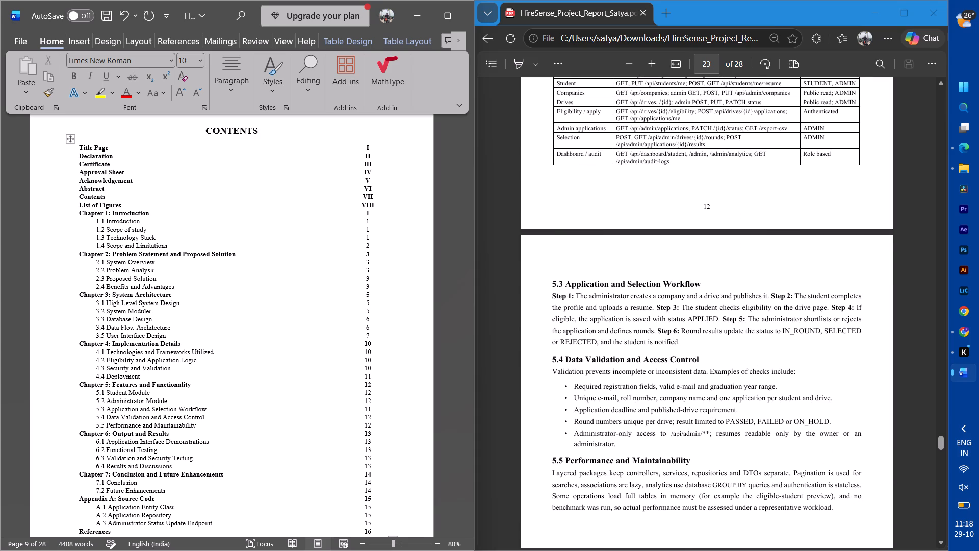
pyautogui.press('Left')
pyautogui.press('Delete')
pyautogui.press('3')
pyautogui.press('Down')
pyautogui.press('Left')
pyautogui.press('Delete')
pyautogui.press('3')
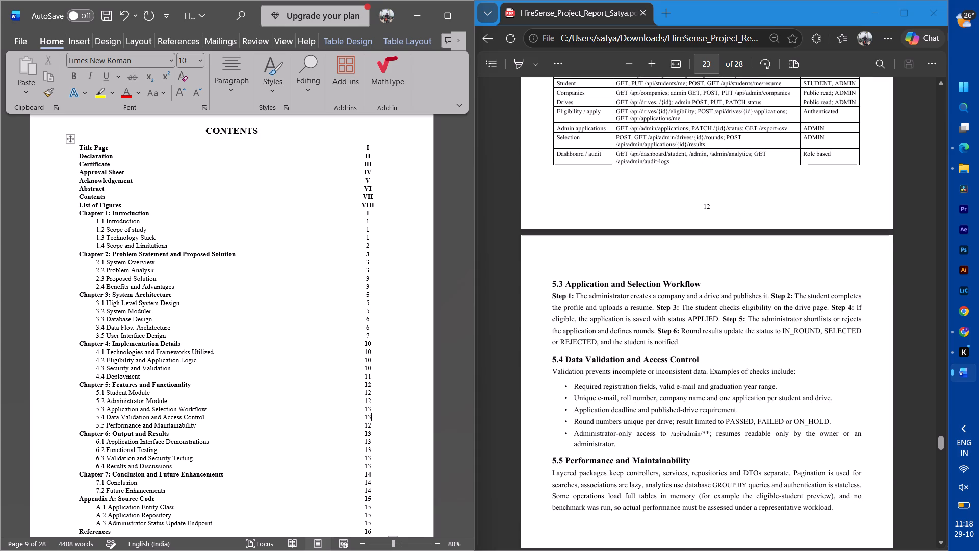
# Set the contents table page number of 5.5 Performance and Maintainability to 13, matching the PDF.
pyautogui.press('Down')
pyautogui.press('Left')
pyautogui.press('Delete')
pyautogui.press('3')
# Set the page number of Chapter 6: Output and Results in the contents table to 14, following the PDF.
pyautogui.press('Down')
pyautogui.press('Left')
pyautogui.scroll(-8, 680, 348)
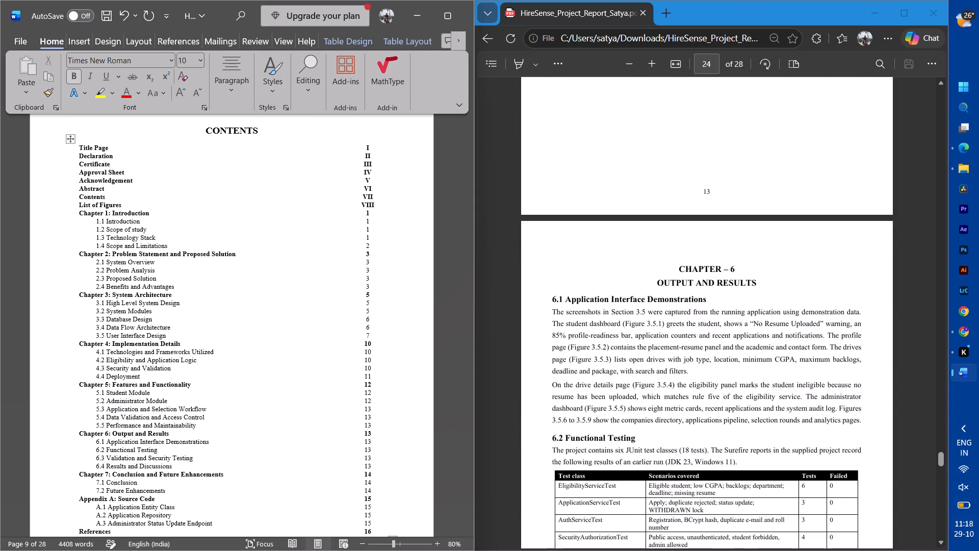
pyautogui.scroll(-3, 680, 348)
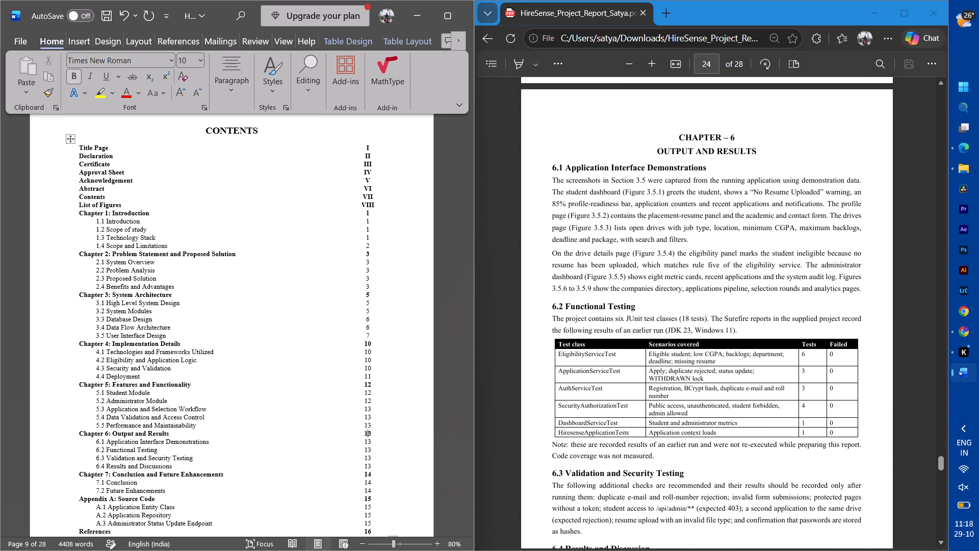
pyautogui.scroll(-1, 680, 348)
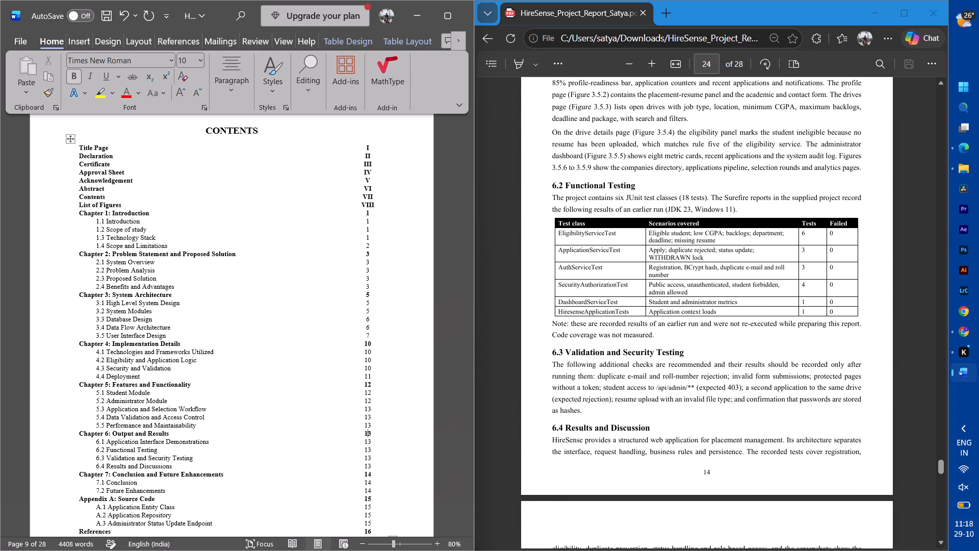
pyautogui.press('Delete')
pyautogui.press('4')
# Set the contents table page numbers of 6.1 Application Interface Demonstrations and 6.2 Functional Testing to 14.
pyautogui.press('Down')
pyautogui.press('Left')
pyautogui.press('Delete')
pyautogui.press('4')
pyautogui.press('Down')
pyautogui.press('Left')
pyautogui.press('Delete')
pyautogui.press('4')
# Set the contents table page numbers of 6.3 Validation and Security Testing and 6.4 Results and Discussions to 14.
pyautogui.press('Down')
pyautogui.press('Left')
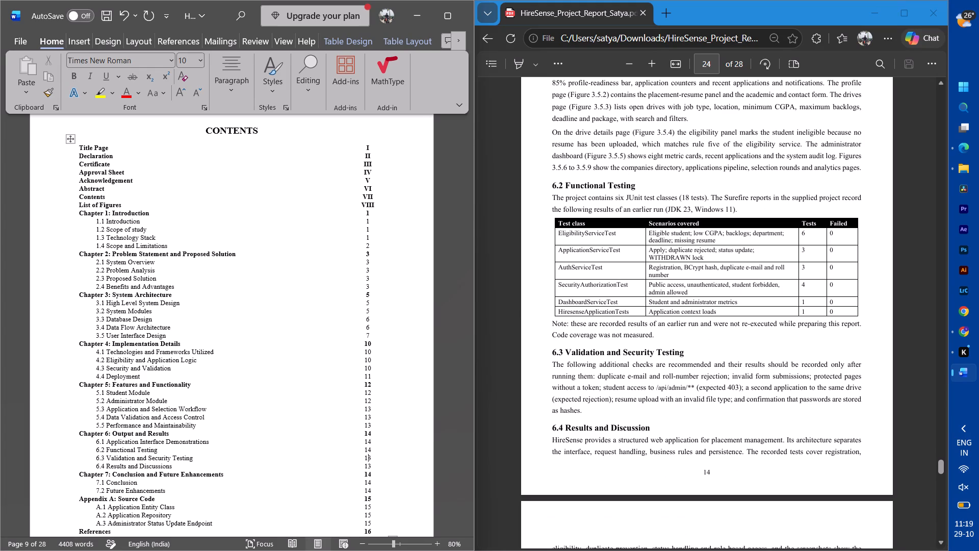
pyautogui.press('BackSpace')
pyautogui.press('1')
pyautogui.press('Delete')
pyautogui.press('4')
pyautogui.press('Down')
pyautogui.press('Left')
pyautogui.press('Delete')
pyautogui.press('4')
# Set the page number of Chapter 7: Conclusion and Future Enhancements in the contents table to 16, following the PDF.
pyautogui.scroll(-12, 680, 348)
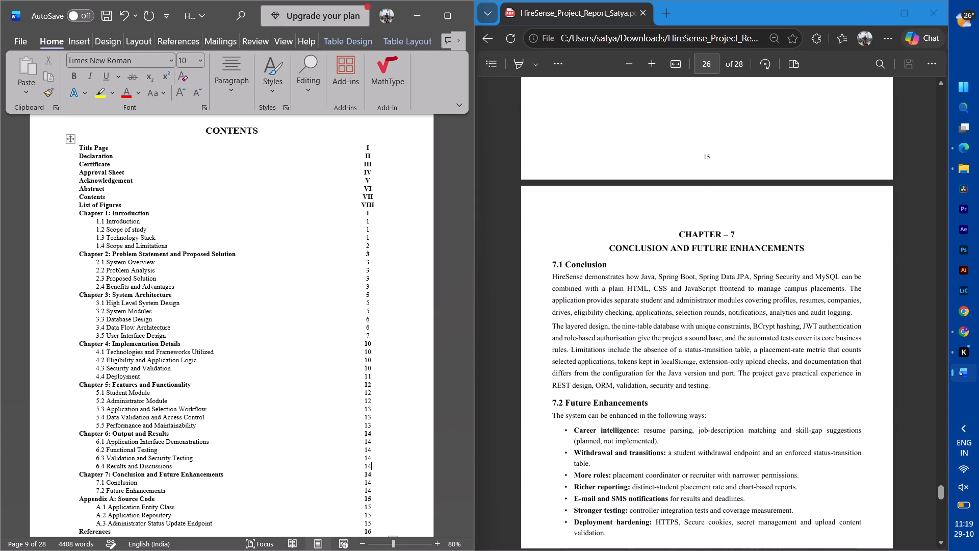
pyautogui.press('Down')
pyautogui.press('Left')
pyautogui.press('Delete')
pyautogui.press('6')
# Set the contents table page numbers of 7.1 Conclusion and 7.2 Future Enhancements to 16.
pyautogui.press('Down')
pyautogui.press('Left')
pyautogui.scroll(-1, 680, 348)
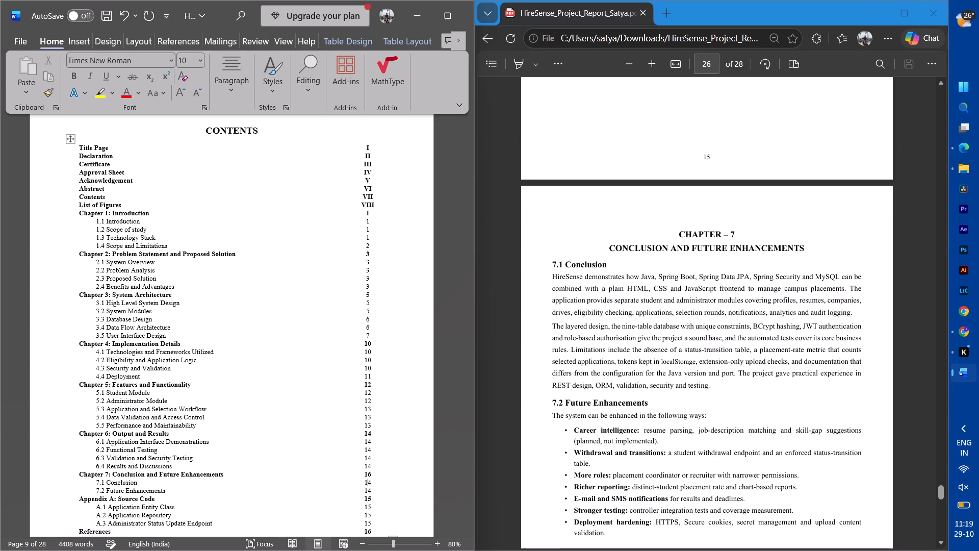
pyautogui.scroll(-1, 680, 348)
pyautogui.press('Delete')
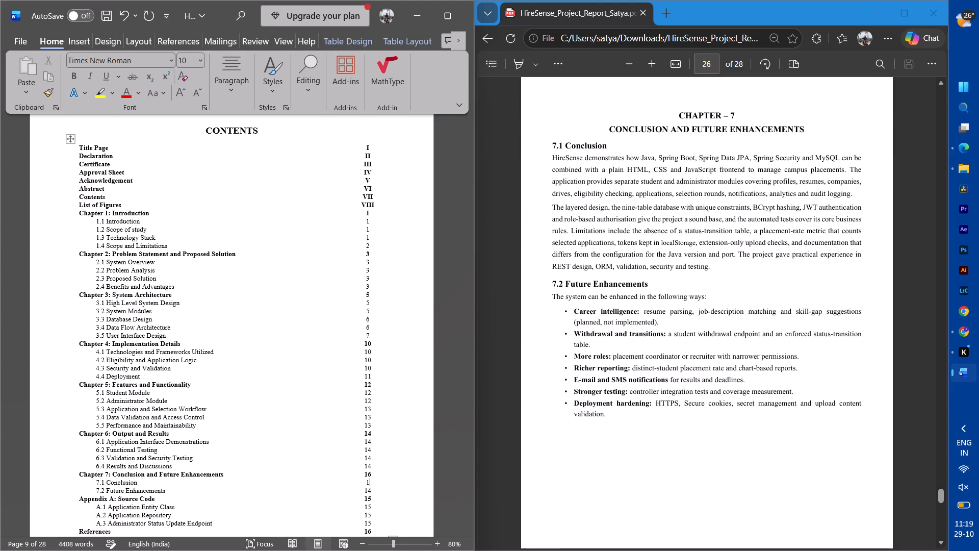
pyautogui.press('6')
pyautogui.press('Down')
pyautogui.press('Left')
pyautogui.press('Delete')
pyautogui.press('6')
# Set the page number of Appendix A: Source Code in the contents table to 17, matching its page in the PDF.
pyautogui.press('Down')
pyautogui.press('Left')
pyautogui.scroll(-10, 680, 348)
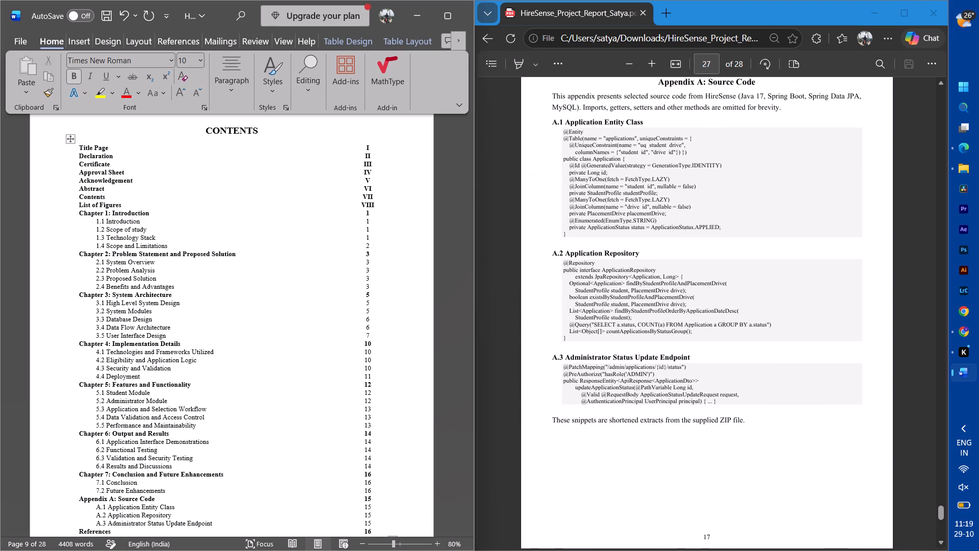
pyautogui.scroll(-1, 680, 348)
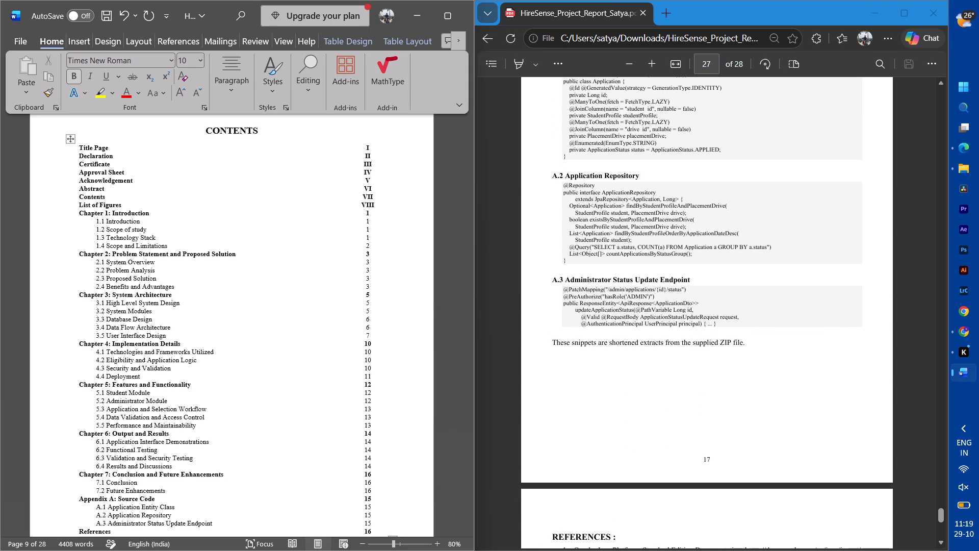
pyautogui.press('Delete')
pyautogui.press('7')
# Set the contents table page numbers of A.1 Application Entity Class, A.2 Application Repository and A.3 Administrator Status Update Endpoint to 17.
pyautogui.press('Down')
pyautogui.press('Left')
pyautogui.press('Delete')
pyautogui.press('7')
pyautogui.press('Down')
pyautogui.press('Left')
pyautogui.press('Delete')
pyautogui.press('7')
pyautogui.press('Down')
pyautogui.press('Left')
pyautogui.press('Delete')
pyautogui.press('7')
# Set the page number of References in the contents table to 18, matching its page in the PDF.
pyautogui.press('Down')
pyautogui.press('Left')
pyautogui.scroll(-12, 680, 348)
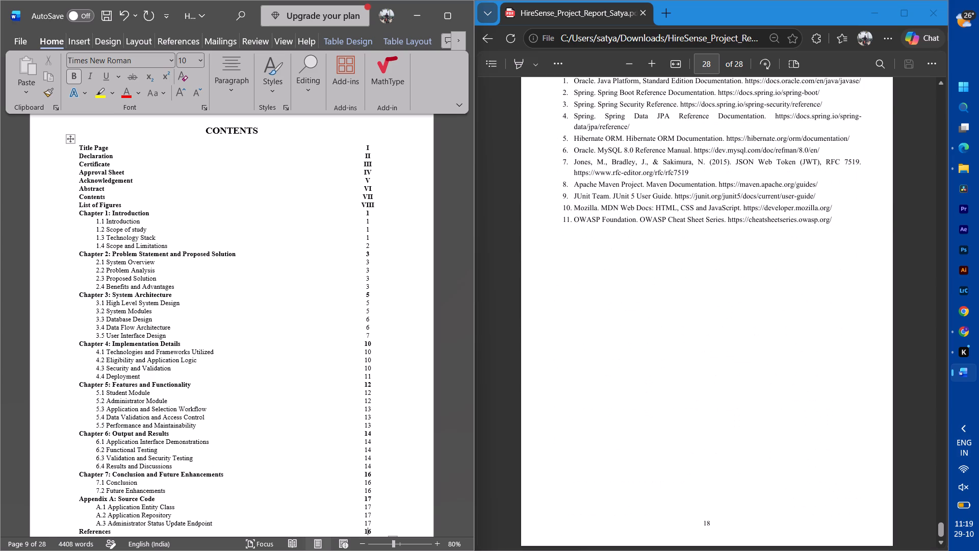
pyautogui.press('Delete')
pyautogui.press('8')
pyautogui.scroll(-3, 680, 348)
# Compare the List of Figures page numbers with the pages of the Section 3.5 figures in the PDF.
pyautogui.scroll(7, 680, 348)
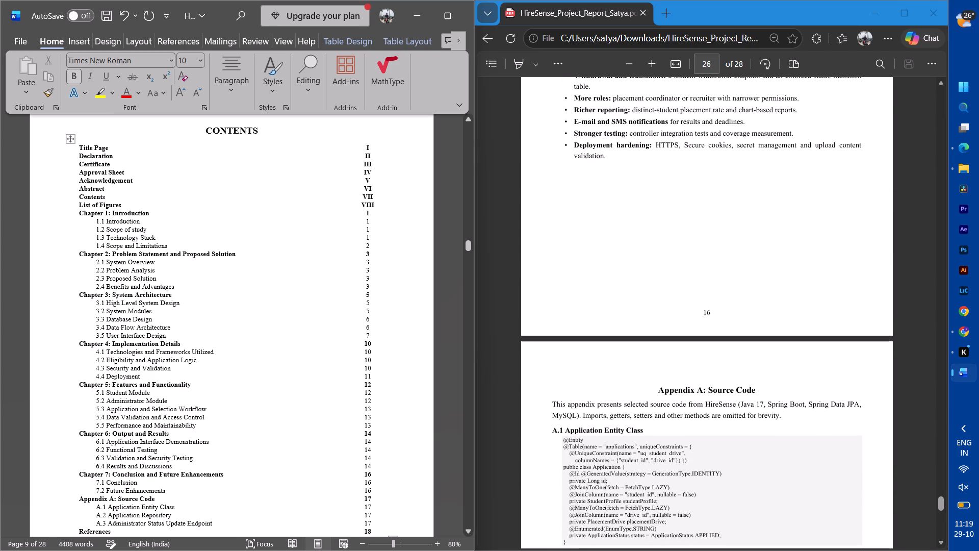
pyautogui.scroll(1, 271, 365)
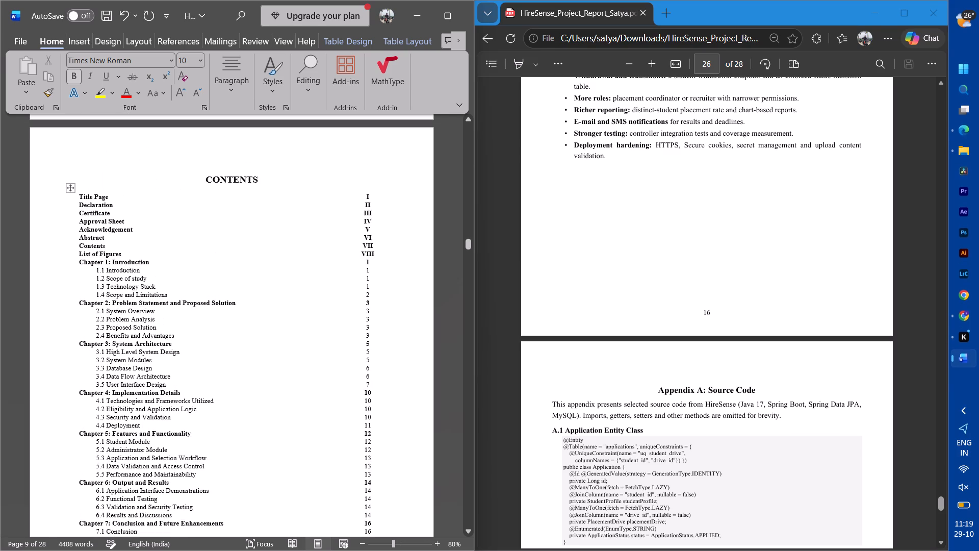
pyautogui.scroll(-6, 271, 365)
pyautogui.scroll(1, 271, 365)
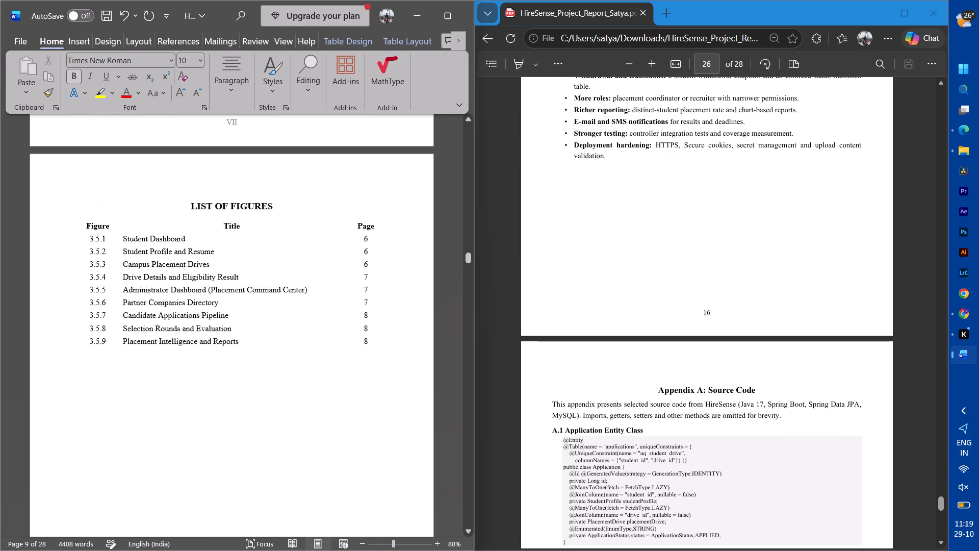
pyautogui.scroll(20, 614, 262)
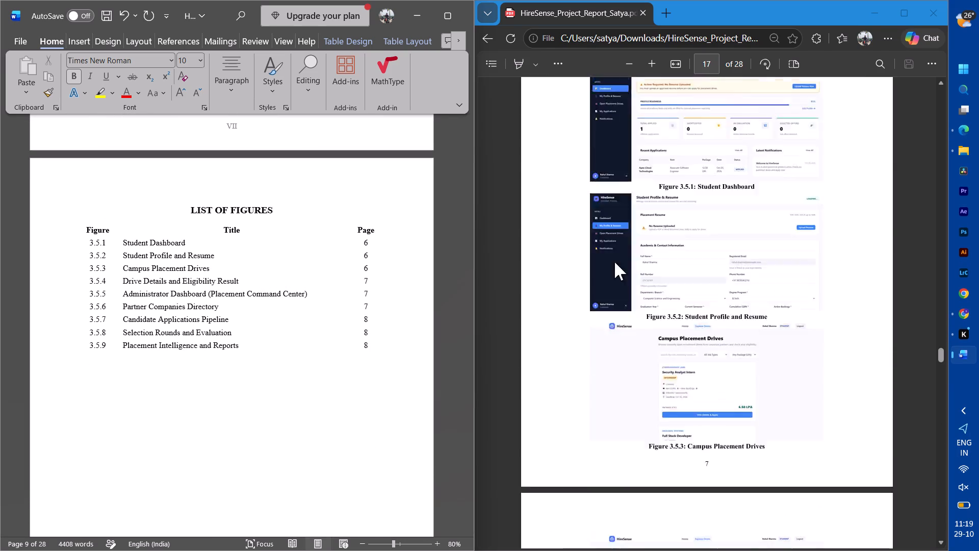
pyautogui.scroll(-1, 614, 262)
pyautogui.scroll(6, 614, 262)
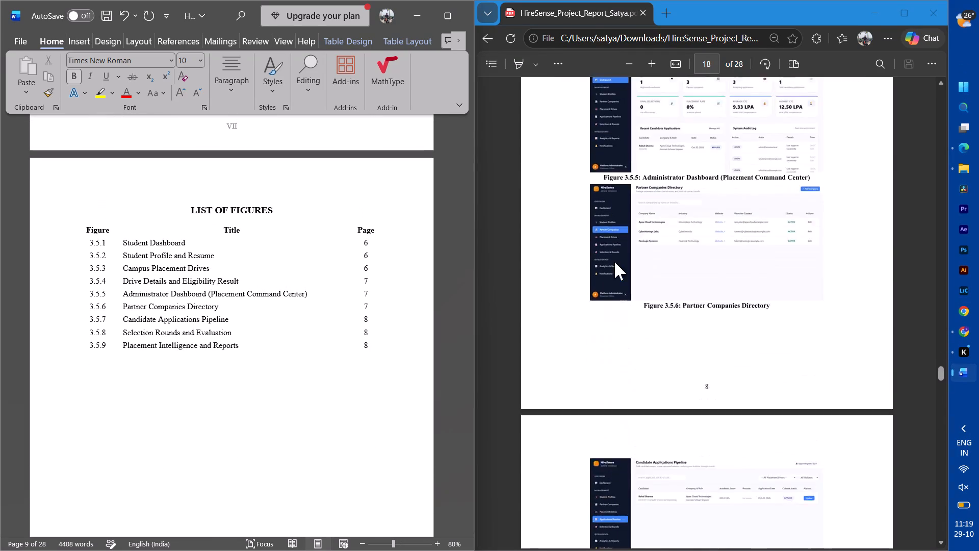
pyautogui.scroll(6, 614, 262)
pyautogui.scroll(-3, 614, 262)
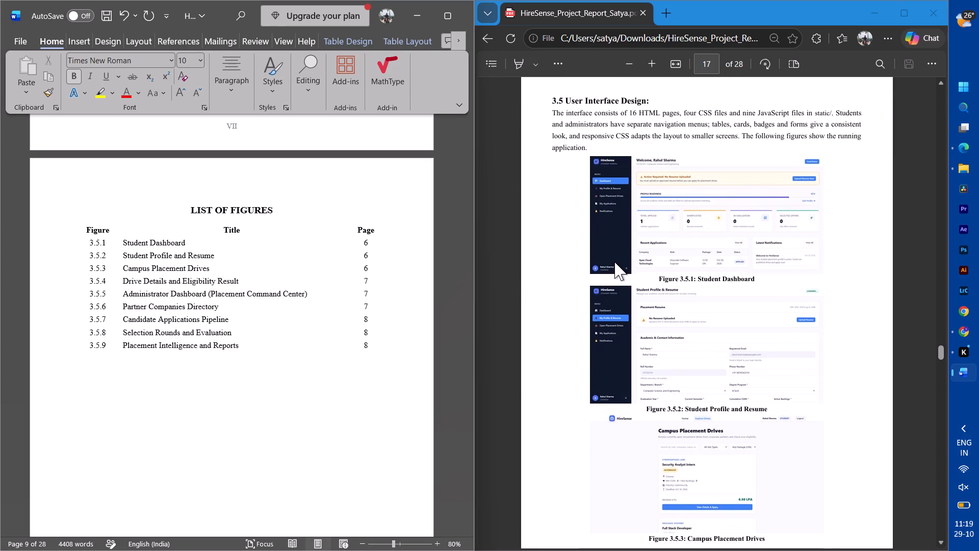
pyautogui.scroll(-2, 614, 262)
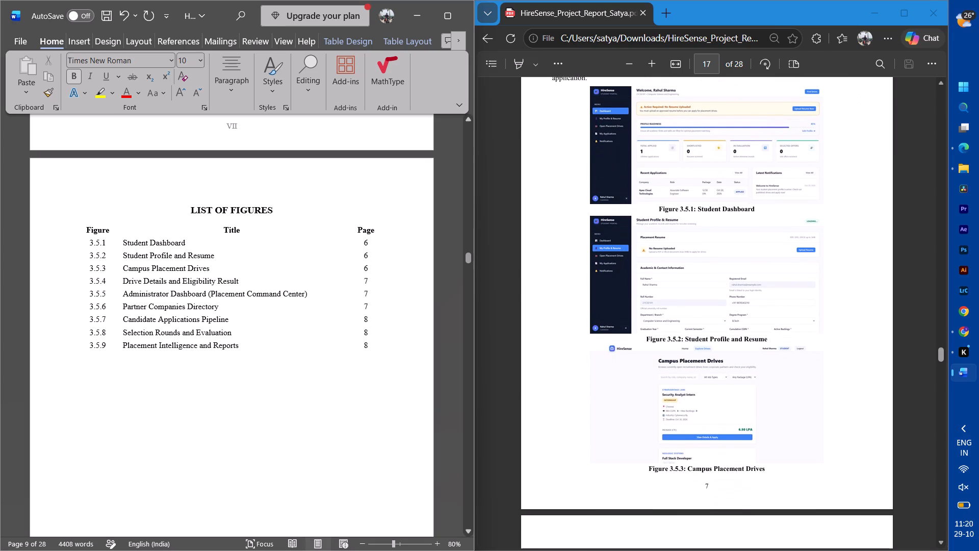
# Set the List of Figures page numbers for figures 3.5.1, 3.5.2 and 3.5.3 to 7, matching the PDF.
pyautogui.click(369, 243)
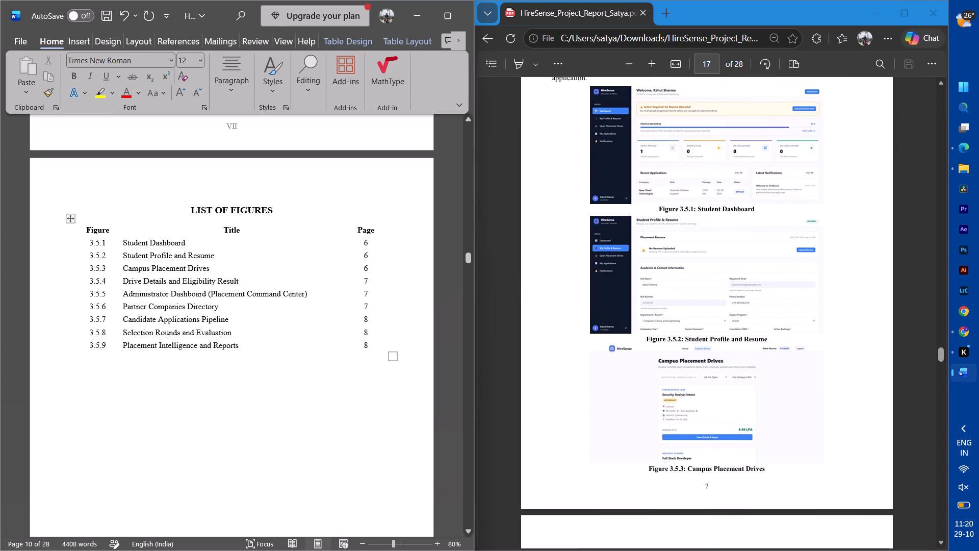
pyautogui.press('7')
pyautogui.press('Down')
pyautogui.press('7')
pyautogui.press('Down')
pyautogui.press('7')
pyautogui.press('Left')
pyautogui.press('\\')
pyautogui.press('BackSpace')
pyautogui.press('BackSpace')
pyautogui.press('Up')
pyautogui.press('BackSpace')
pyautogui.press('Up')
pyautogui.press('BackSpace')
# Set the List of Figures page numbers for figures 3.5.4, 3.5.5 and 3.5.6 to 8, matching the PDF.
pyautogui.press('Down')
pyautogui.press('Down')
pyautogui.press('Down')
pyautogui.scroll(-5, 511, 274)
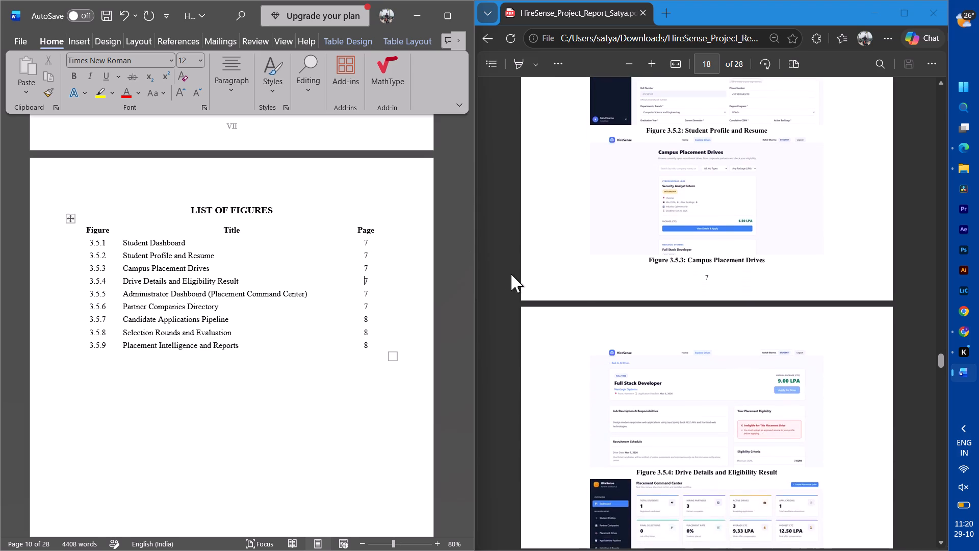
pyautogui.scroll(-2, 511, 274)
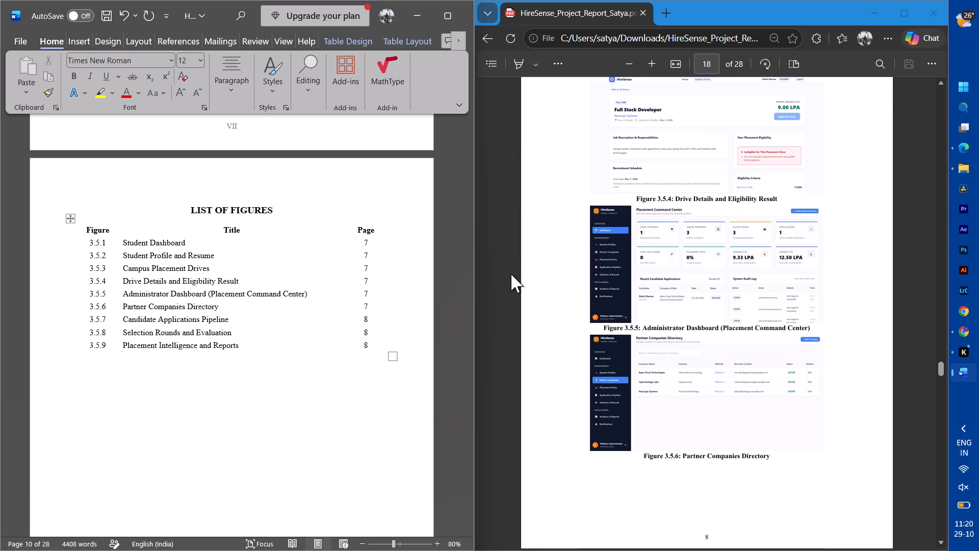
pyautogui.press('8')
pyautogui.press('Down')
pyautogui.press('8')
pyautogui.press('Down')
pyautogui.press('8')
pyautogui.press('Left')
pyautogui.press('\\')
pyautogui.press('BackSpace')
pyautogui.press('BackSpace')
pyautogui.press('Up')
pyautogui.press('BackSpace')
pyautogui.press('Up')
pyautogui.press('Delete')
# Set the List of Figures page numbers for figures 3.5.7, 3.5.8 and 3.5.9 to 9, matching the PDF.
pyautogui.press('Down')
pyautogui.press('Down')
pyautogui.press('Down')
pyautogui.scroll(-8, 549, 286)
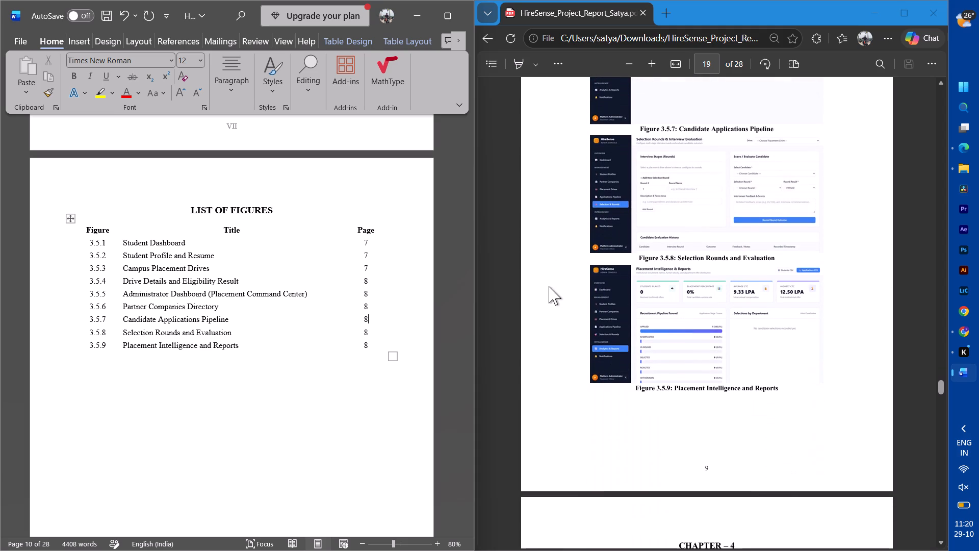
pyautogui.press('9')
pyautogui.press('Down')
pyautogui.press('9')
pyautogui.press('Down')
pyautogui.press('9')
pyautogui.press('Left')
pyautogui.press('\\')
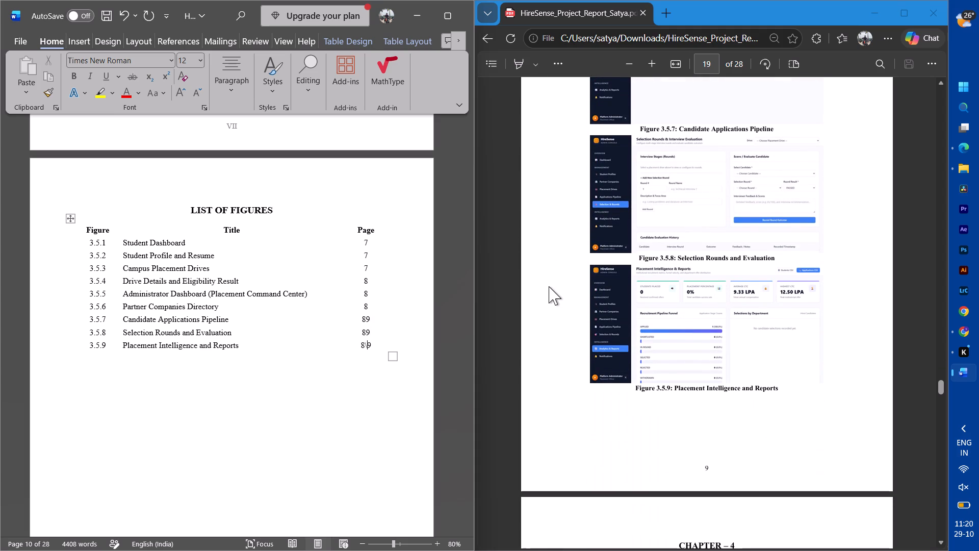
pyautogui.press('BackSpace')
pyautogui.press('BackSpace')
pyautogui.press('Up')
pyautogui.press('BackSpace')
pyautogui.press('Up')
pyautogui.press('BackSpace')
# Save the report with the corrected List of Figures.
pyautogui.click(297, 478)
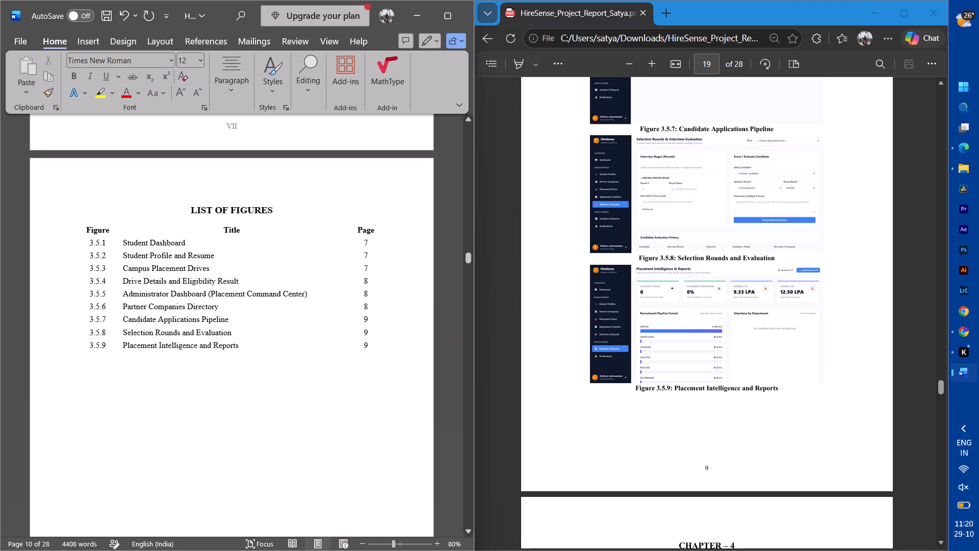
pyautogui.hotkey('ctrl', 's')
# Close the report document in Word and the PDF of the report in the browser.
pyautogui.scroll(-4, 678, 348)
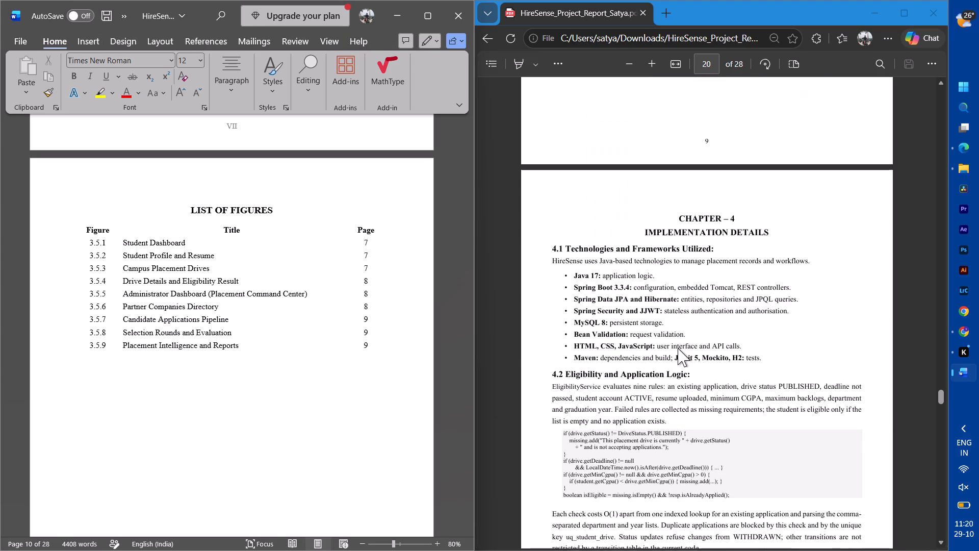
pyautogui.scroll(-3, 678, 348)
pyautogui.scroll(4, 678, 348)
pyautogui.hotkey('ctrl', 'w')
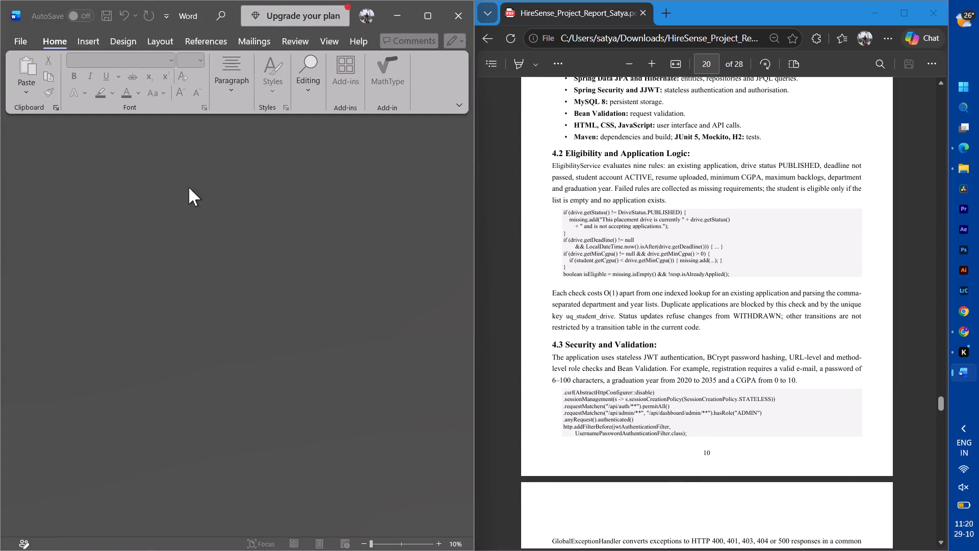
pyautogui.click(643, 10)
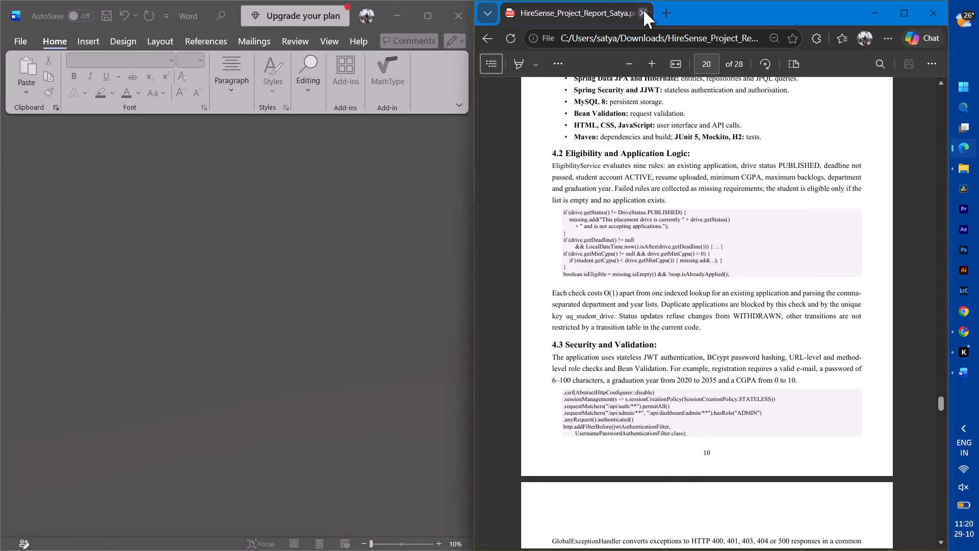
# Reopen the HireSense project report in Word from the recent documents.
pyautogui.click(340, 311)
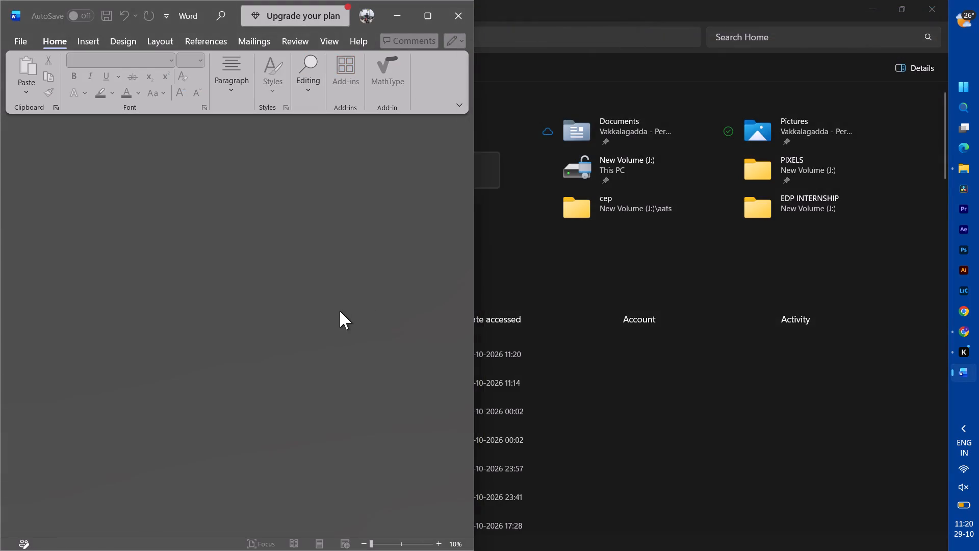
pyautogui.hotkey('ctrl', 'o')
pyautogui.click(370, 221)
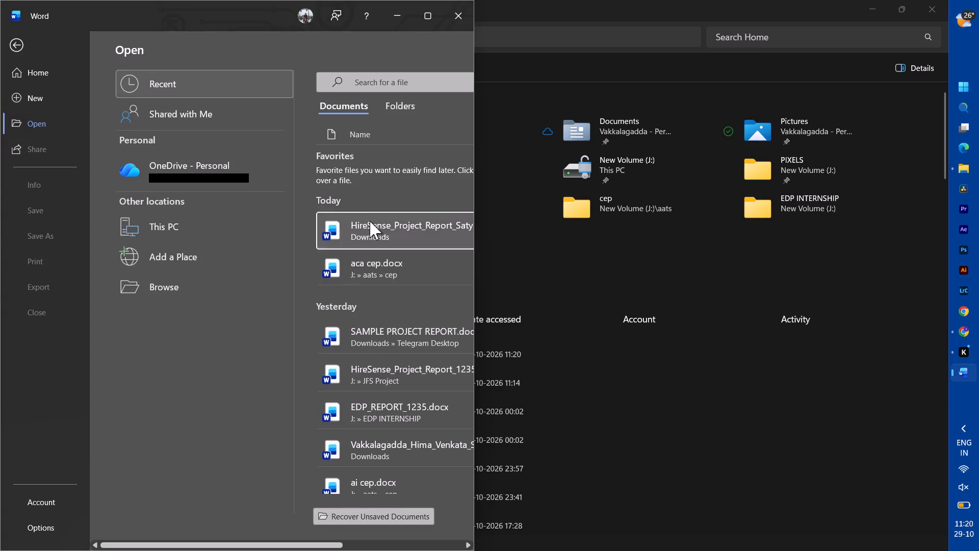
# Review the report's front matter, contents table and List of Figures in a maximized window with pages side by side.
pyautogui.scroll(-2, 261, 245)
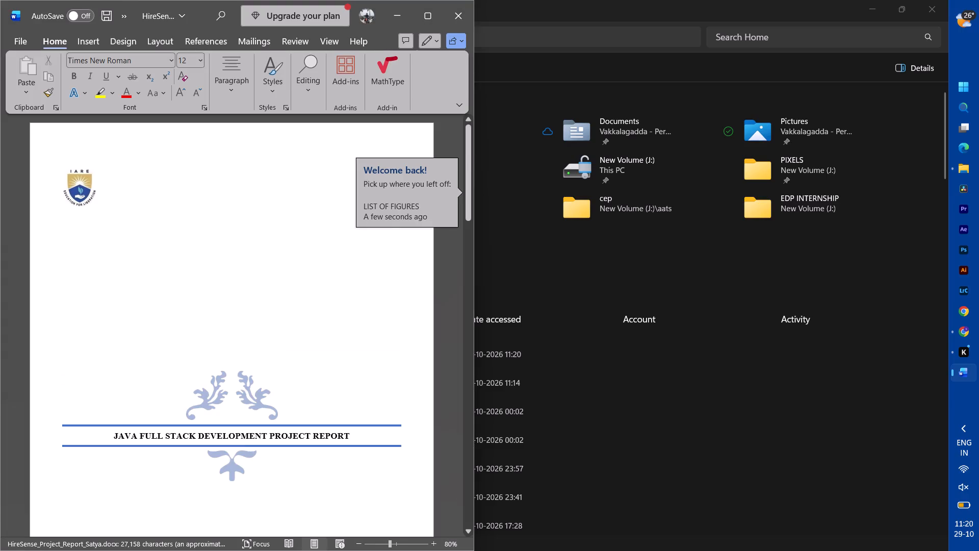
pyautogui.scroll(-11, 261, 245)
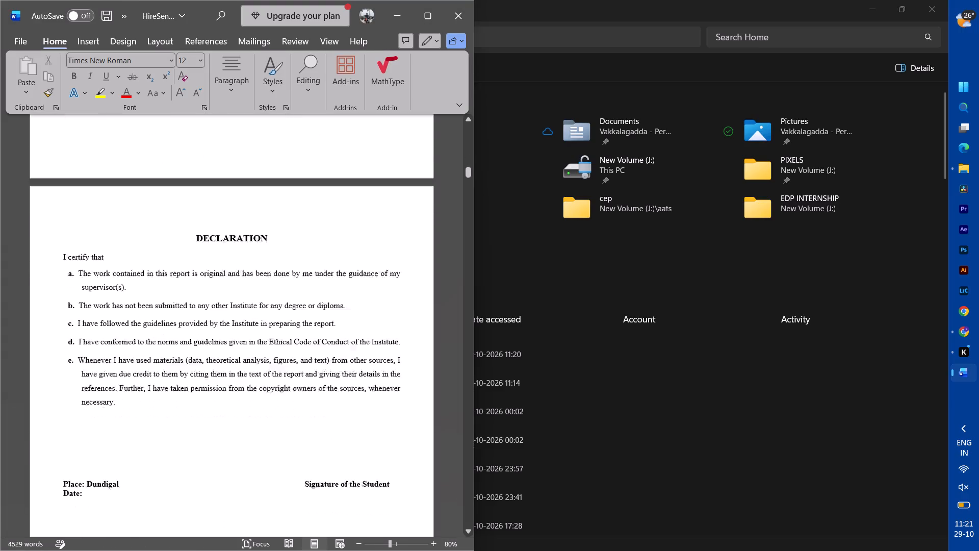
pyautogui.scroll(-2, 261, 245)
pyautogui.click(418, 14)
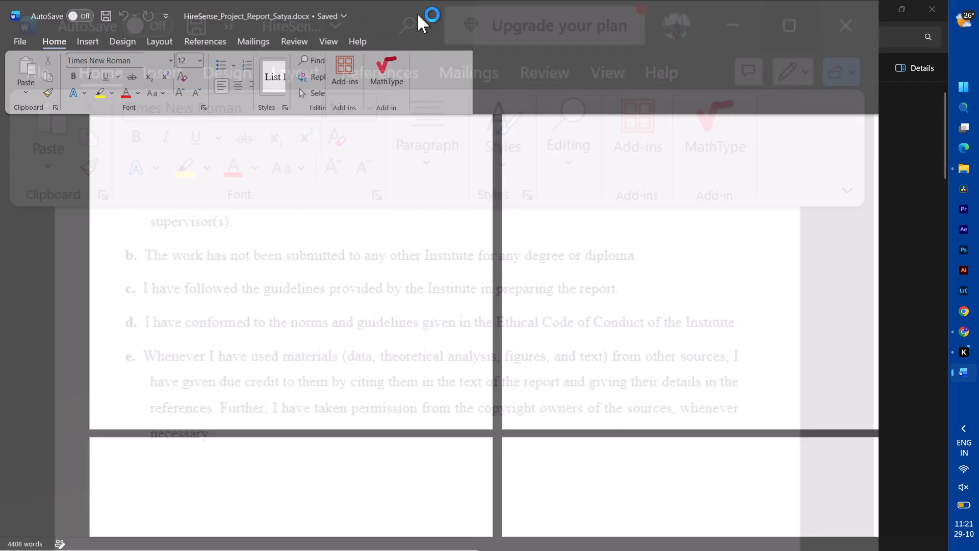
pyautogui.scroll(8, 447, 372)
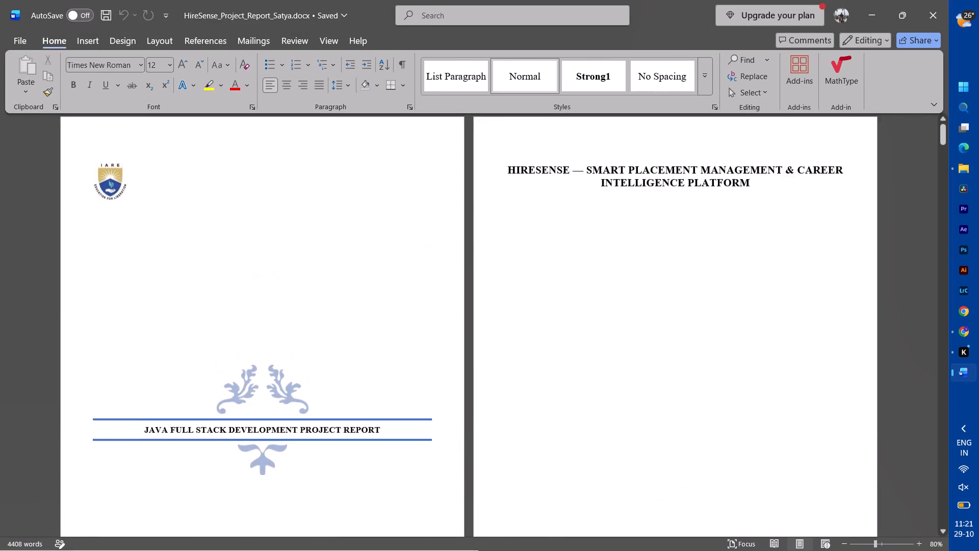
pyautogui.keyDown('ctrl'); pyautogui.scroll(-3, 447, 372); pyautogui.keyUp('ctrl')
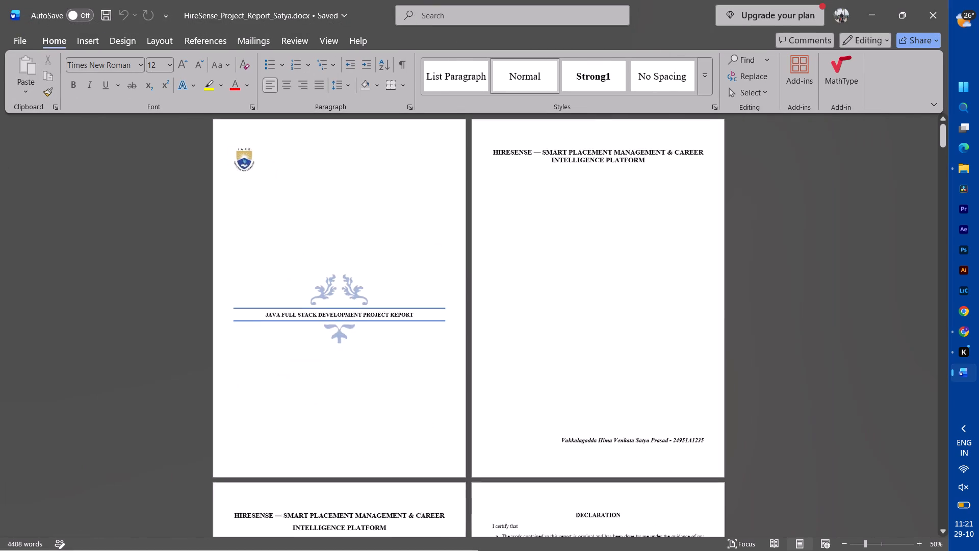
pyautogui.scroll(2, 447, 372)
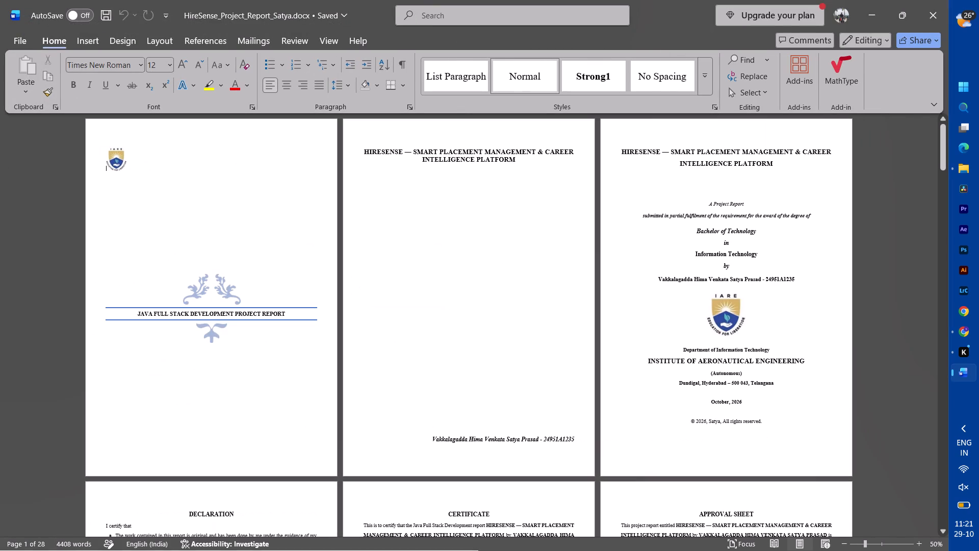
pyautogui.scroll(-4, 447, 372)
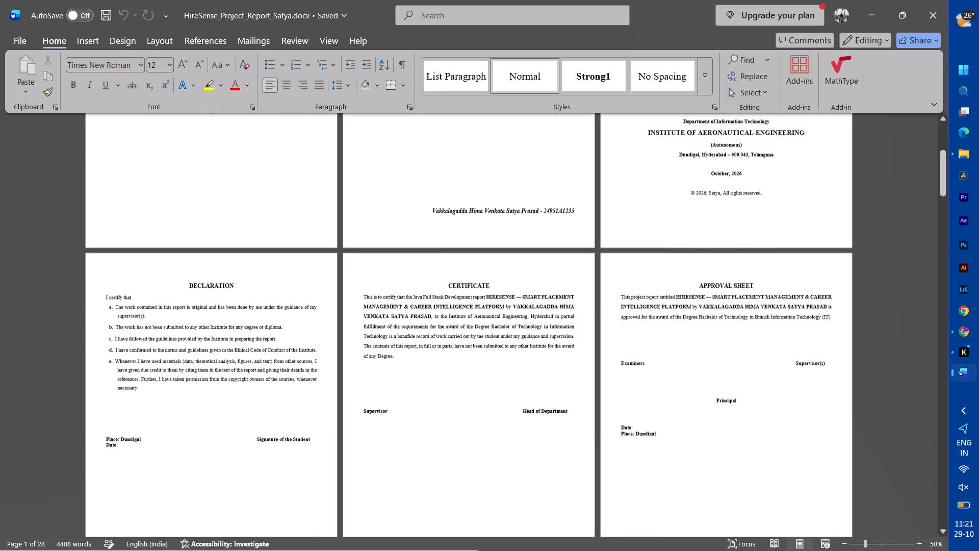
pyautogui.scroll(-5, 447, 372)
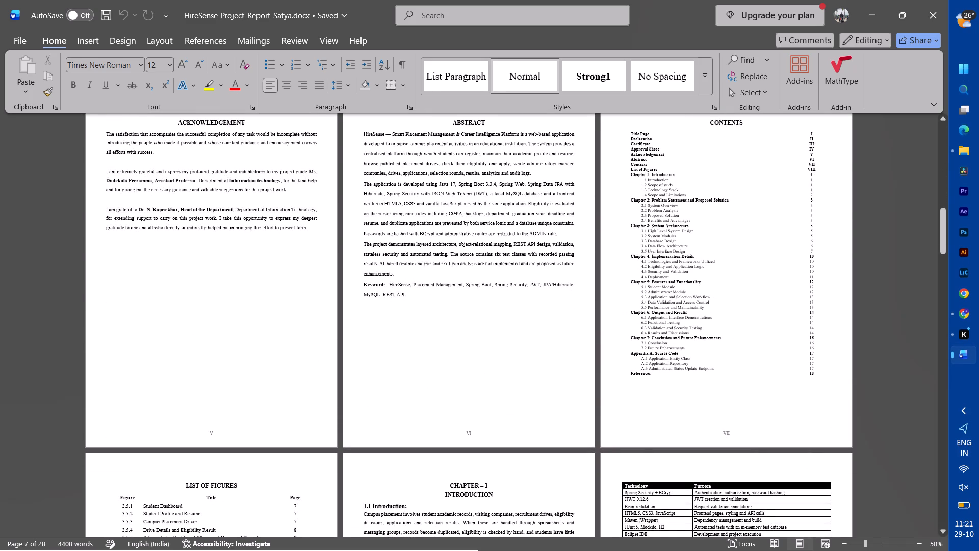
pyautogui.keyDown('ctrl'); pyautogui.scroll(1, 720, 403); pyautogui.keyUp('ctrl')
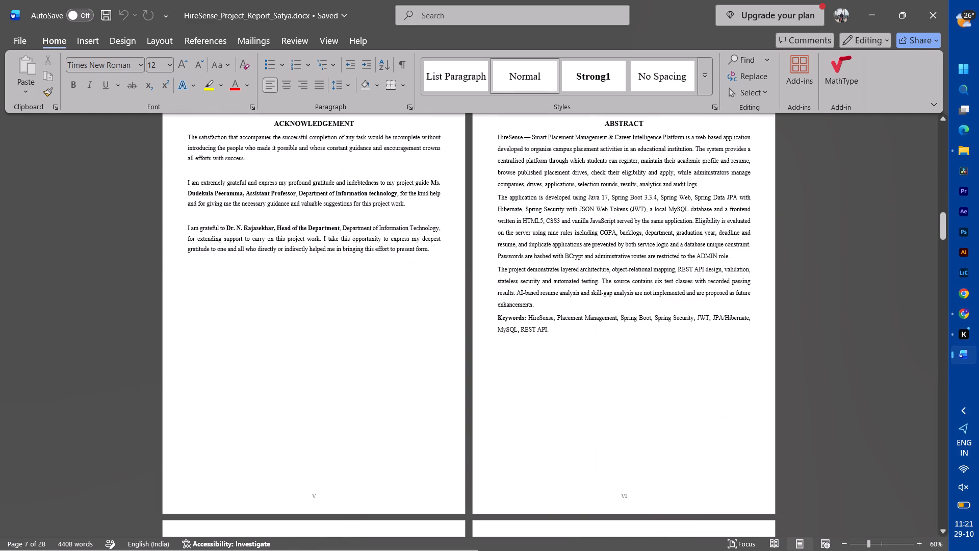
pyautogui.scroll(-7, 720, 403)
pyautogui.scroll(2, 720, 403)
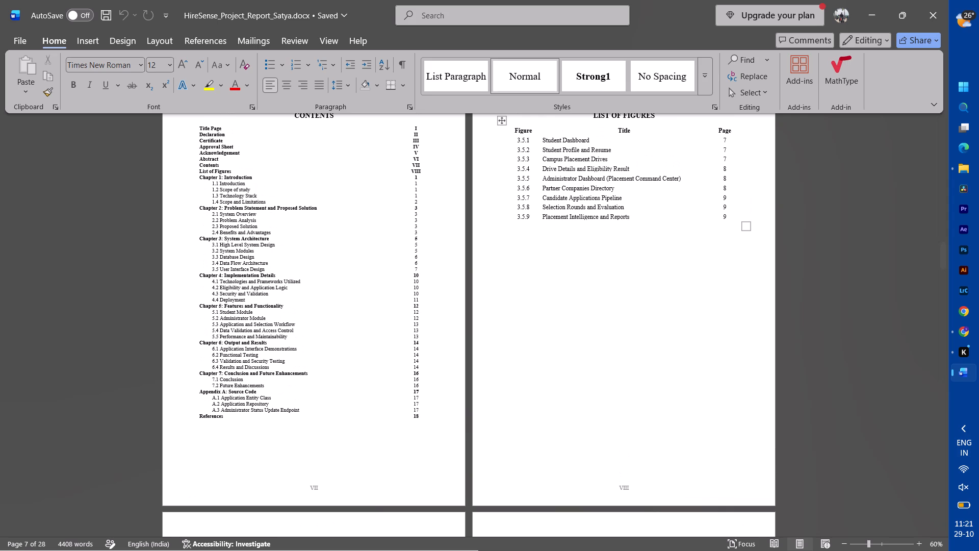
# Check the page numbering and layout of the body pages from Chapter 1 through Appendix A and References.
pyautogui.scroll(-5, 720, 403)
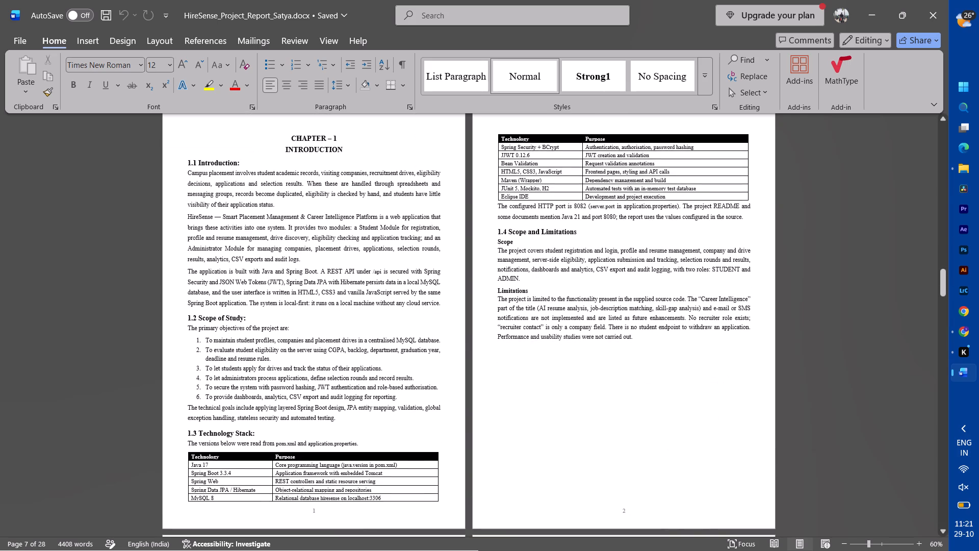
pyautogui.scroll(-13, 720, 403)
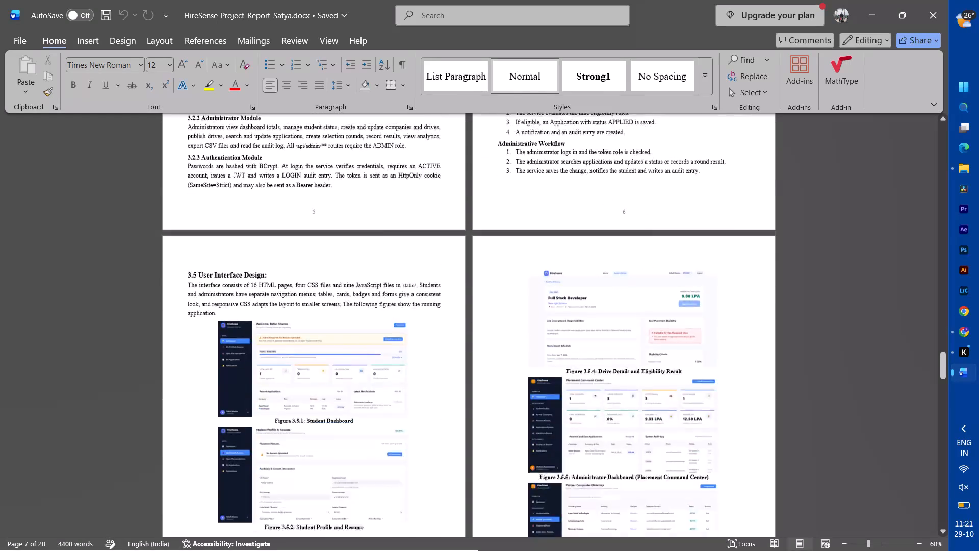
pyautogui.scroll(-10, 720, 403)
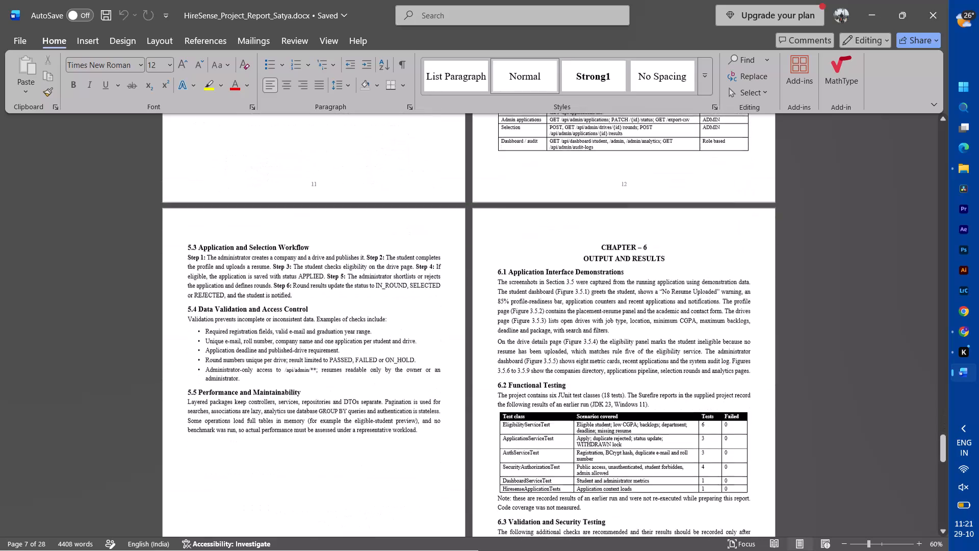
pyautogui.scroll(-16, 720, 403)
# Save the reviewed report.
pyautogui.hotkey('ctrl', 's')
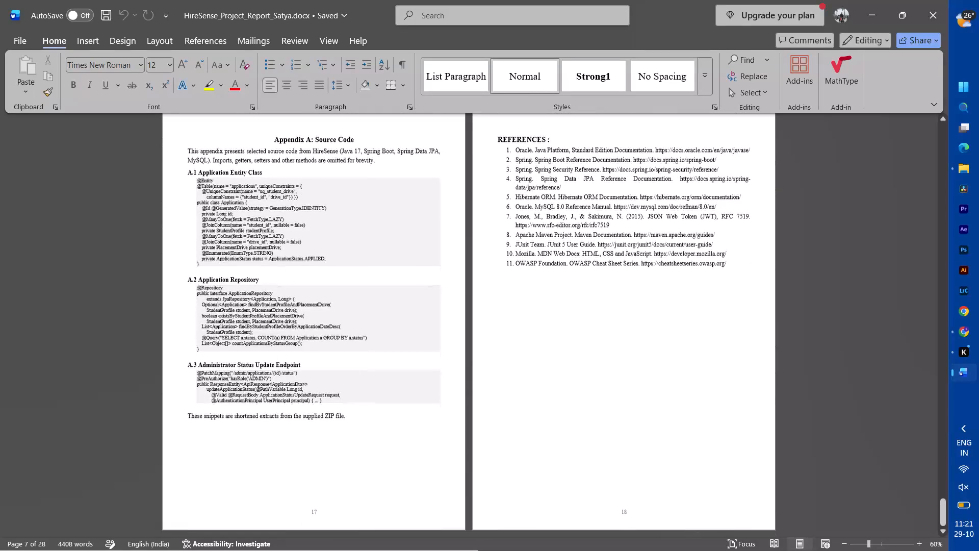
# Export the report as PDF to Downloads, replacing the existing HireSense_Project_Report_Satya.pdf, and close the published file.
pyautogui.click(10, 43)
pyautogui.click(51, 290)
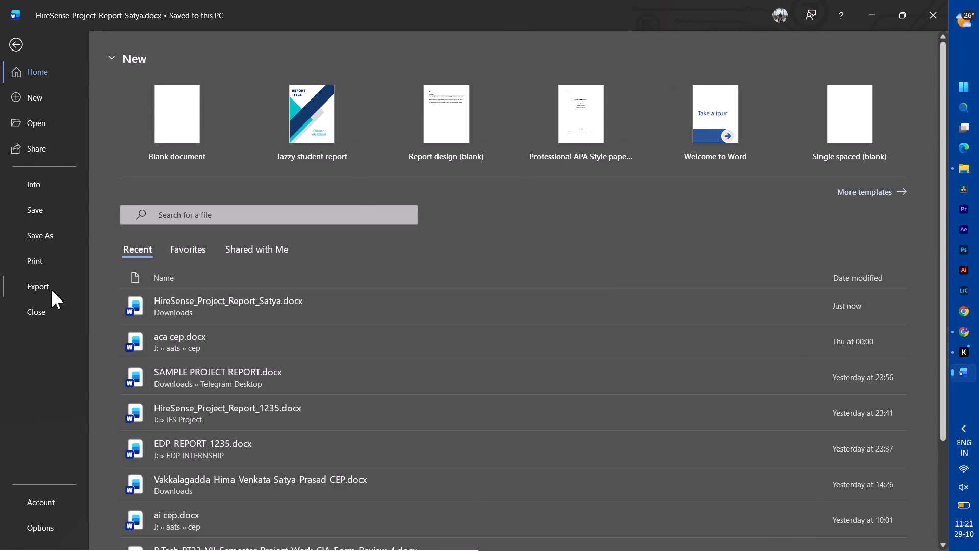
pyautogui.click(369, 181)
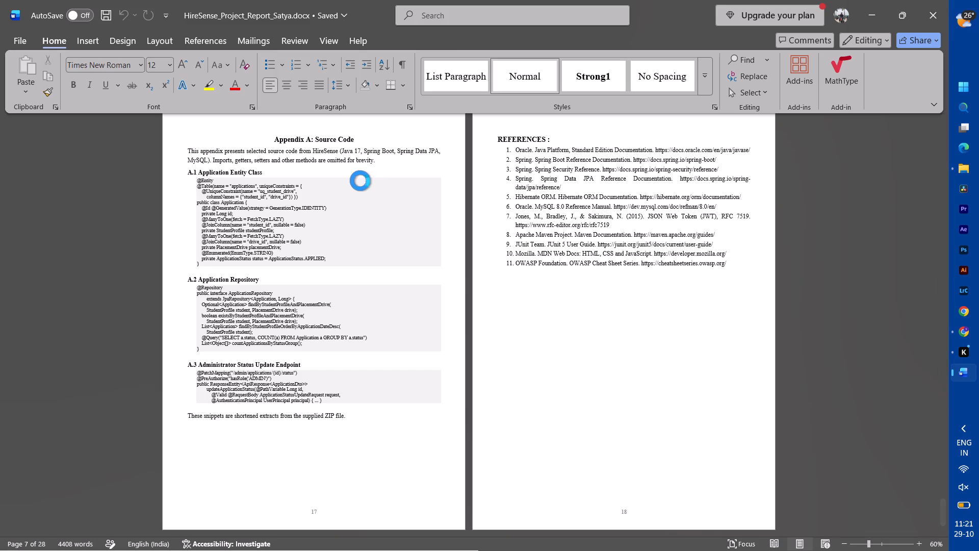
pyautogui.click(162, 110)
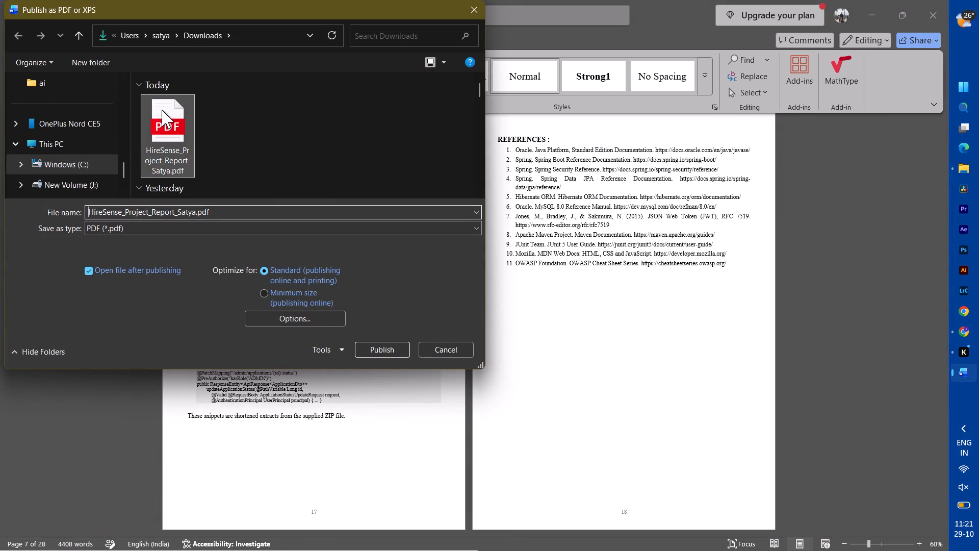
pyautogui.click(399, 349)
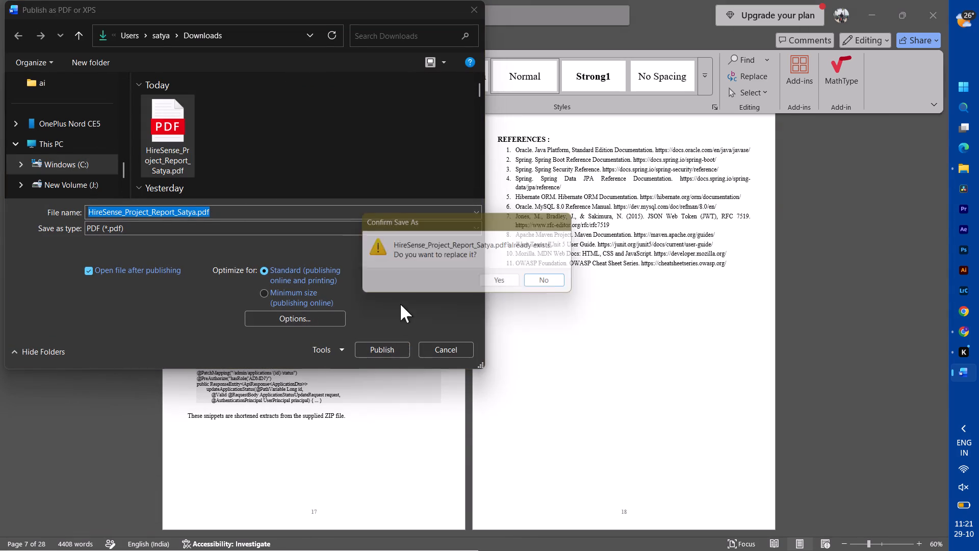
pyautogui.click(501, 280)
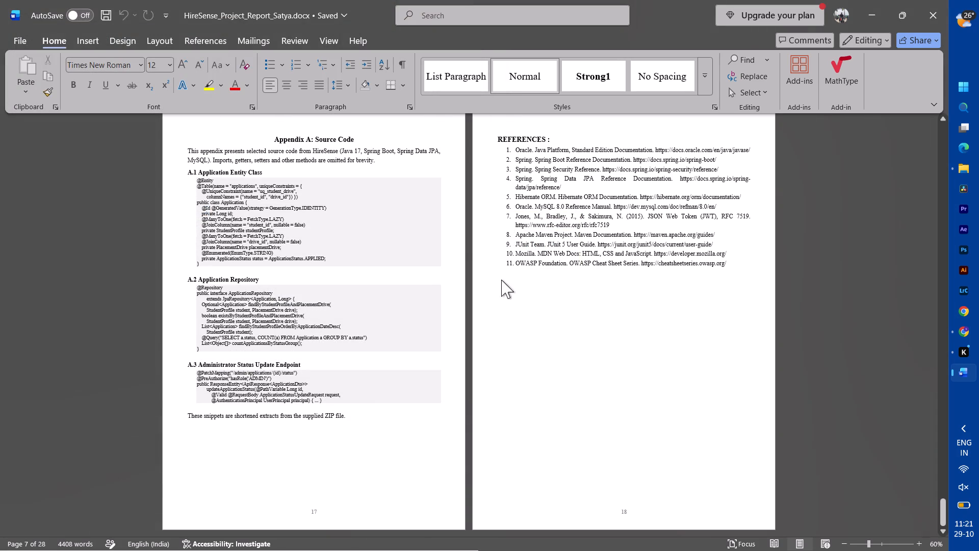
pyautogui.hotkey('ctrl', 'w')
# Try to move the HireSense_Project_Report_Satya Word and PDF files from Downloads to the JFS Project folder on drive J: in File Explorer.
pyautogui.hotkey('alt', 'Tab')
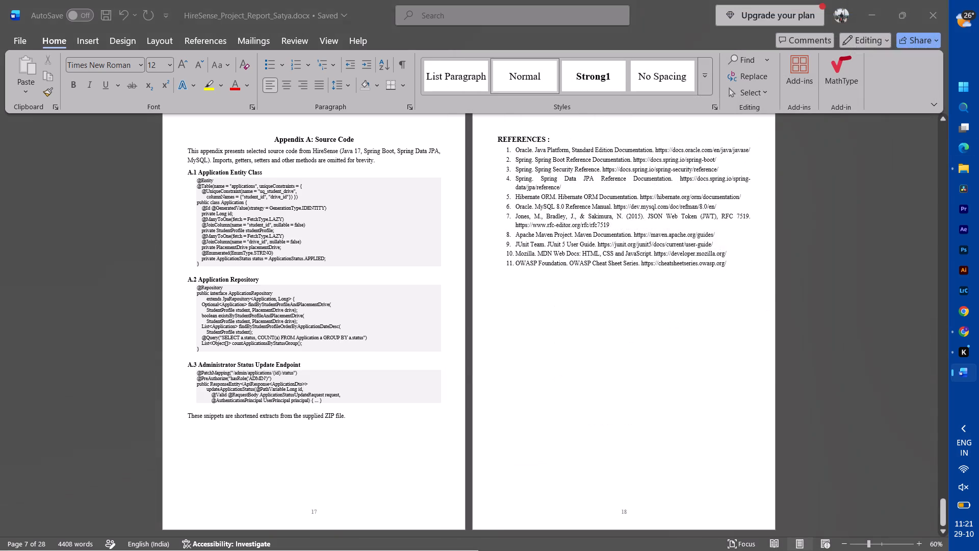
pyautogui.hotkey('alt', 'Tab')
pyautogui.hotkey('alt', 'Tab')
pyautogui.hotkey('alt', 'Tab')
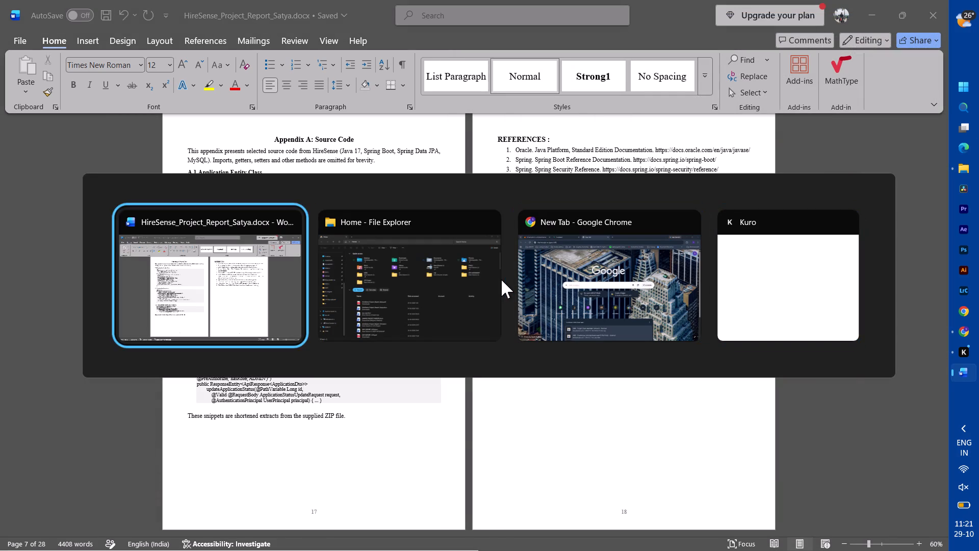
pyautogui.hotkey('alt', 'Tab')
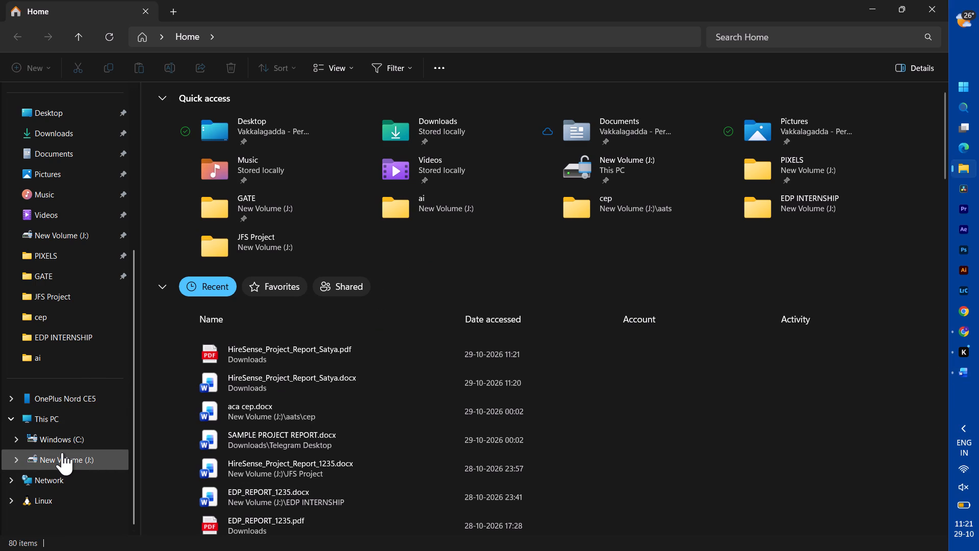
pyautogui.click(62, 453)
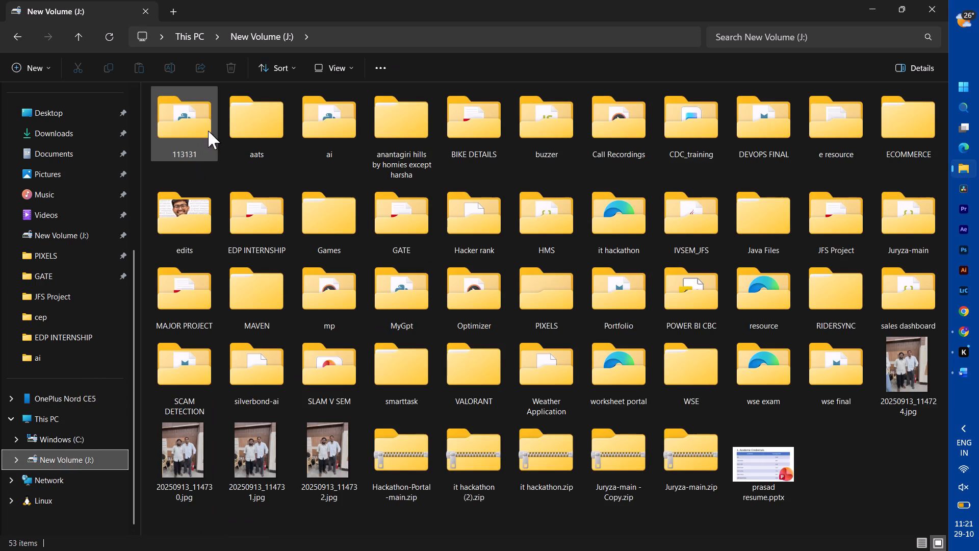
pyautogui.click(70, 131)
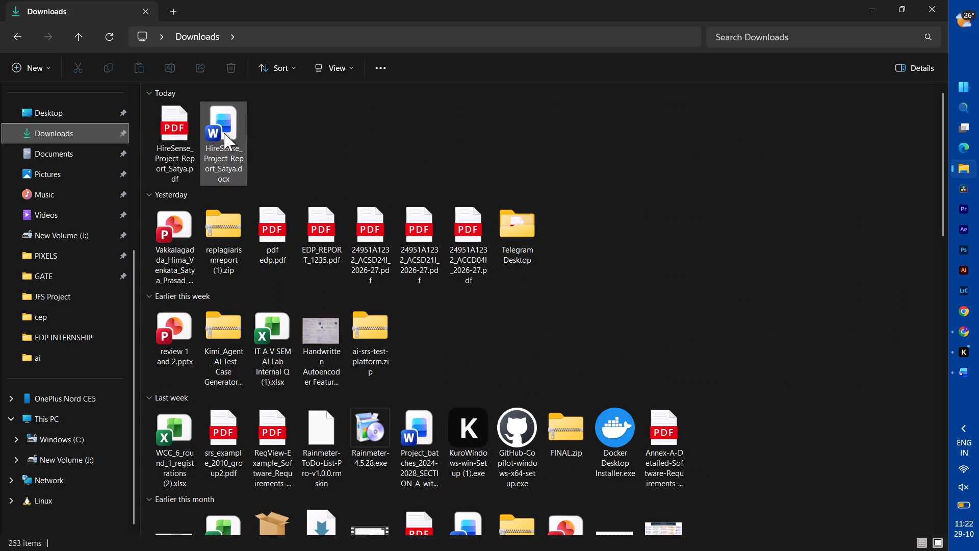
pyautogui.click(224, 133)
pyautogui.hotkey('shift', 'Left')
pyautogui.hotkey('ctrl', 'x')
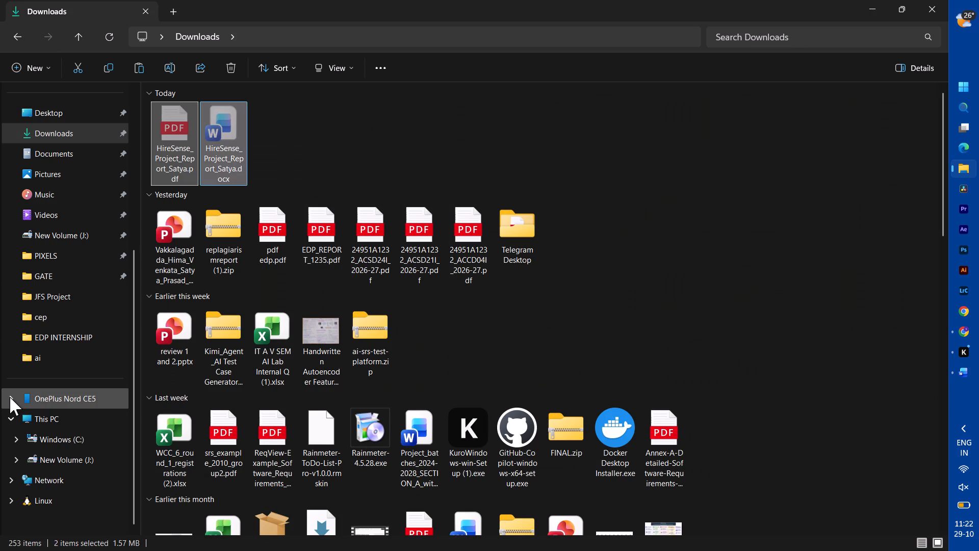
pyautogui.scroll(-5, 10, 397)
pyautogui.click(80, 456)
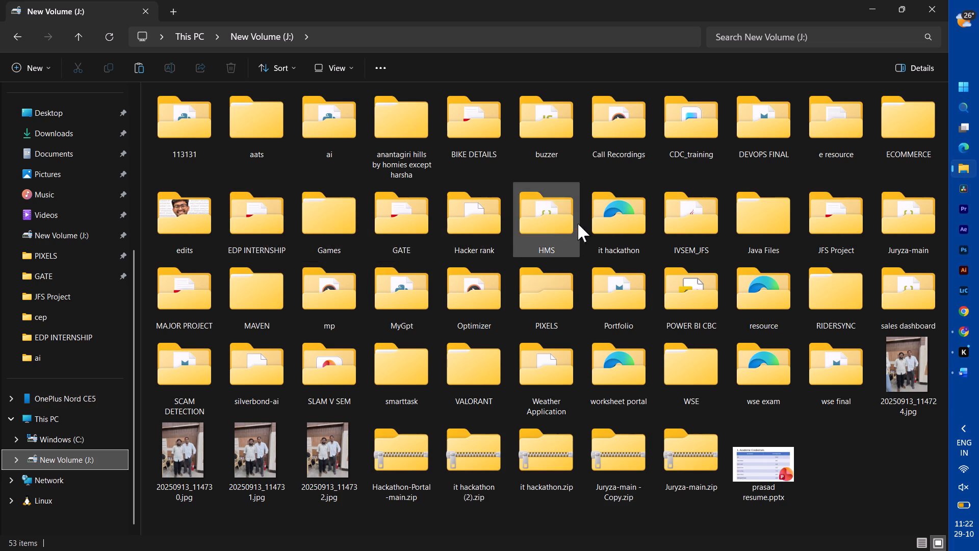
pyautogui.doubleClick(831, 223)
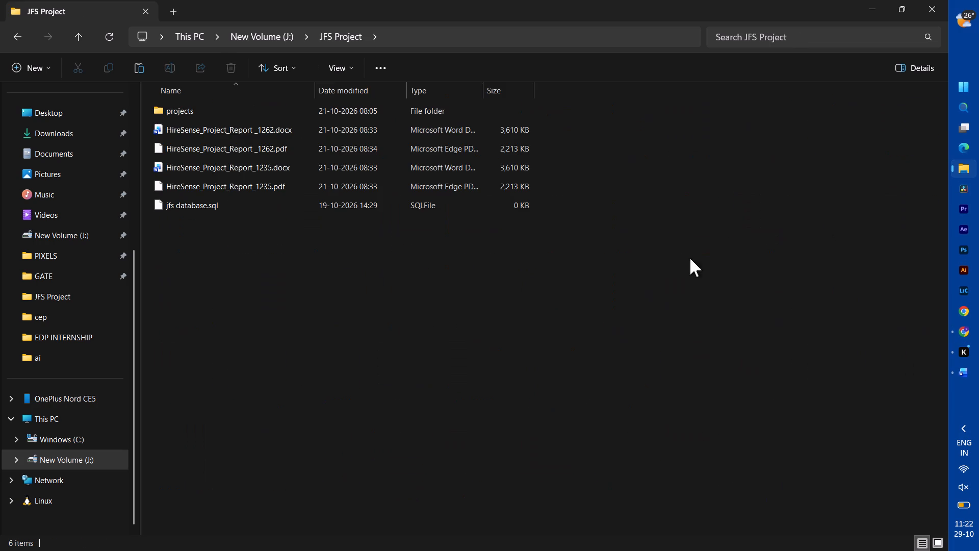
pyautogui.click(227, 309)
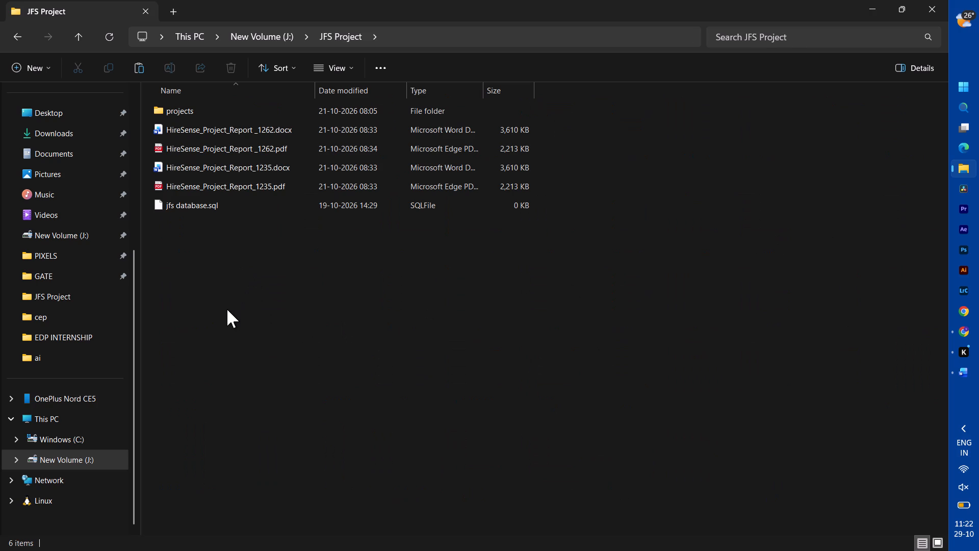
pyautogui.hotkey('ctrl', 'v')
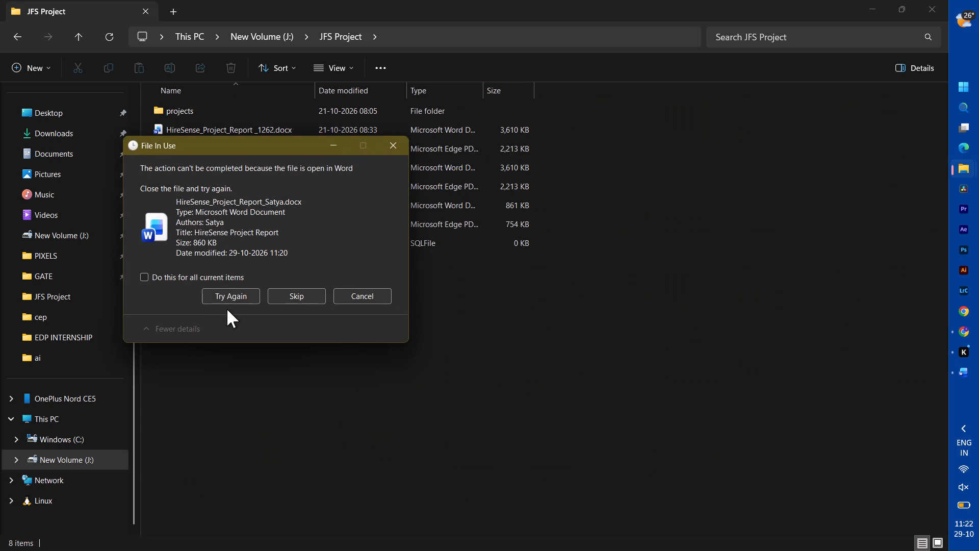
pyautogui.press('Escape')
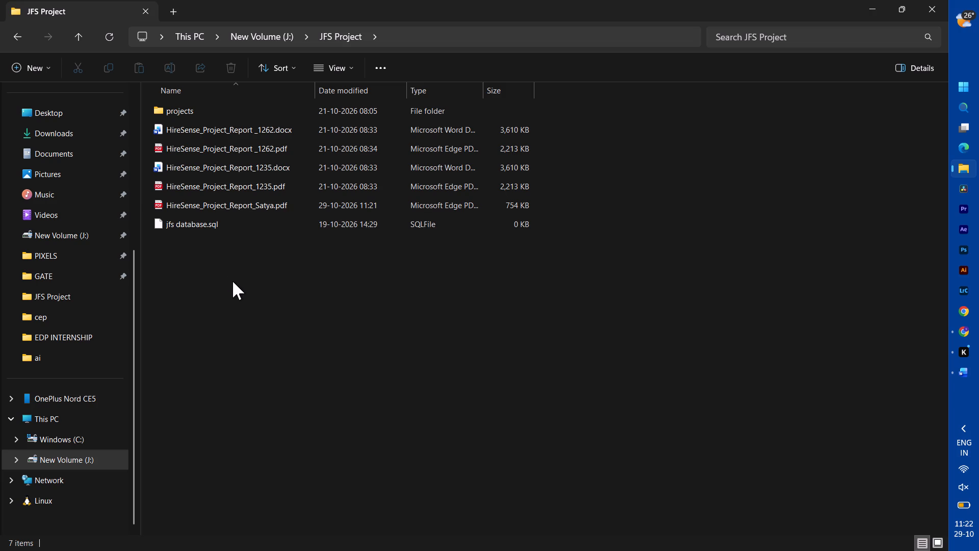
# Open HireSense_Project_Report_Satya.pdf from JFS Project and check its front matter, contents table, List of Figures and Chapter 1 pages.
pyautogui.doubleClick(251, 209)
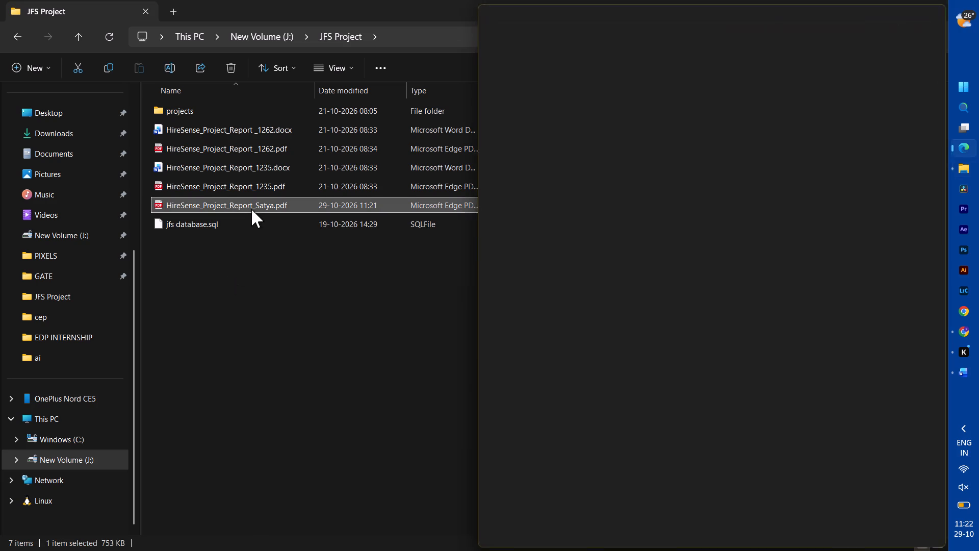
pyautogui.scroll(-8, 603, 313)
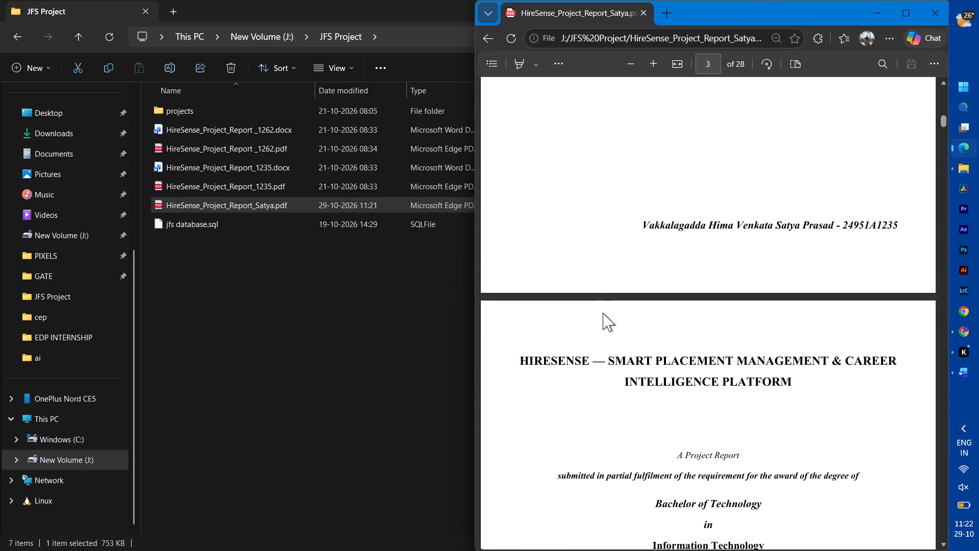
pyautogui.scroll(-10, 603, 313)
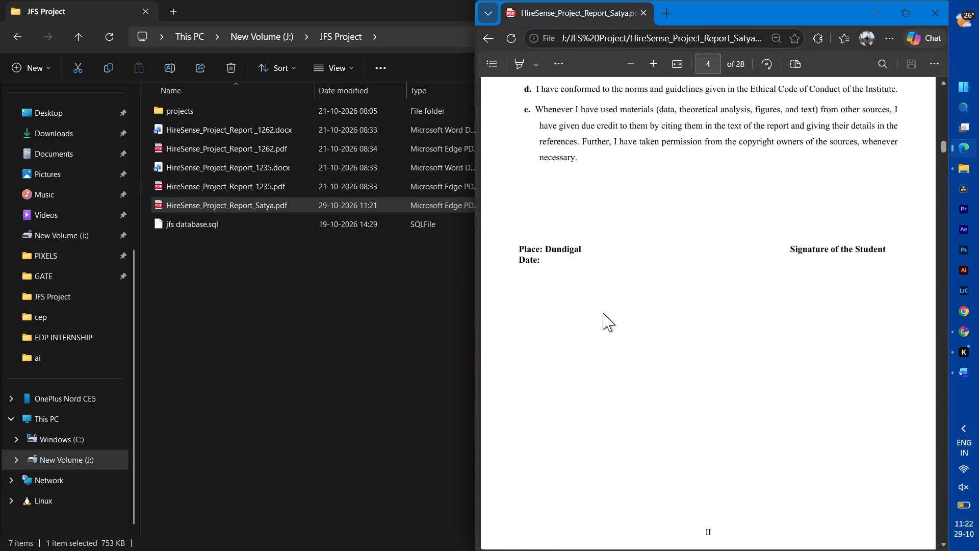
pyautogui.scroll(-5, 603, 313)
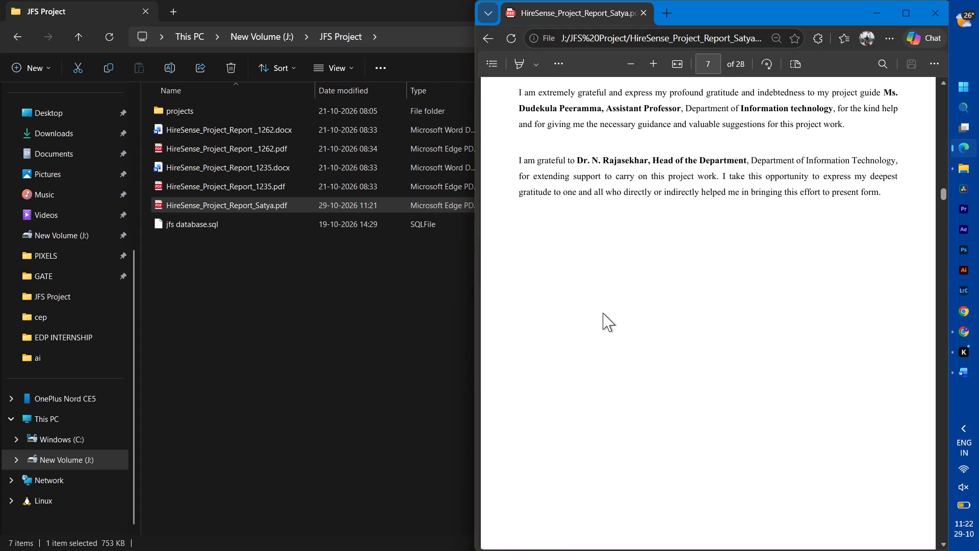
pyautogui.scroll(-1, 603, 313)
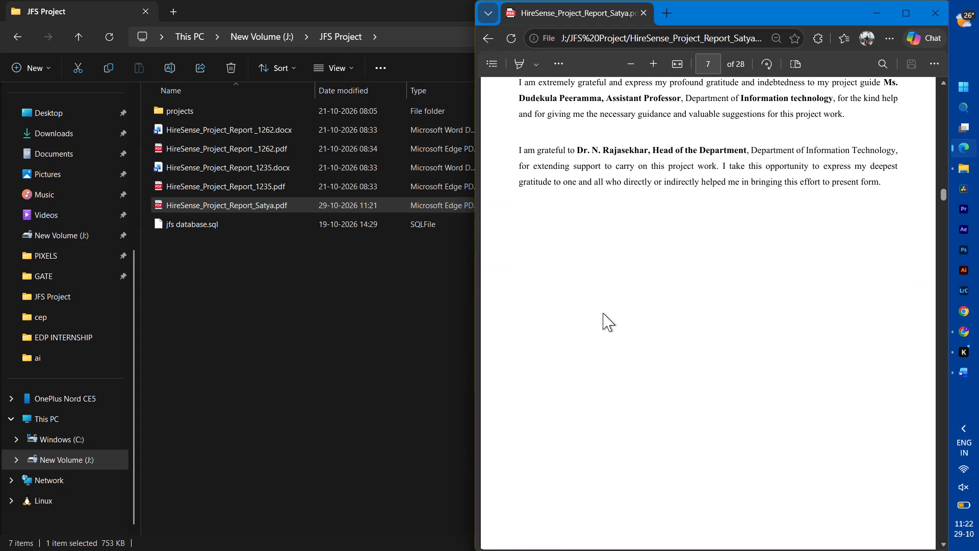
pyautogui.scroll(2, 603, 313)
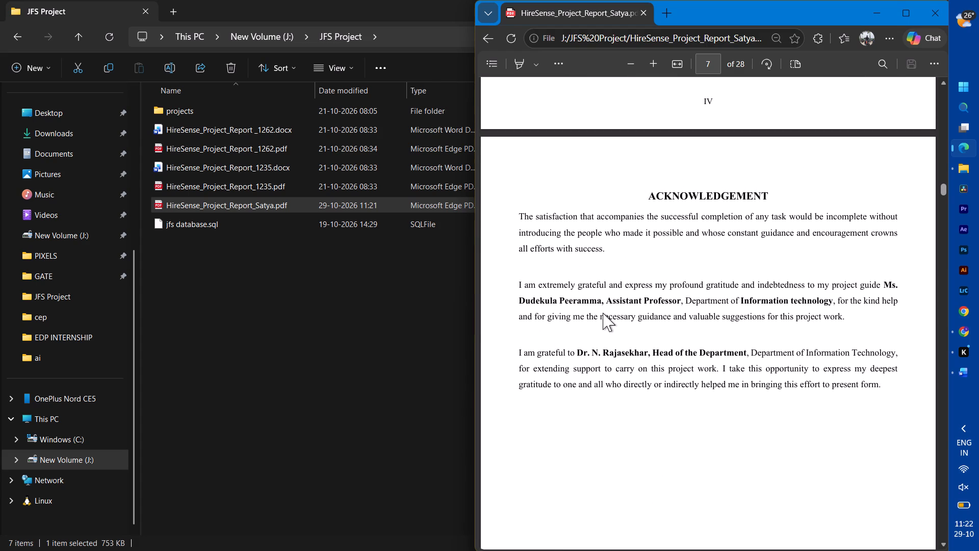
pyautogui.scroll(-10, 603, 313)
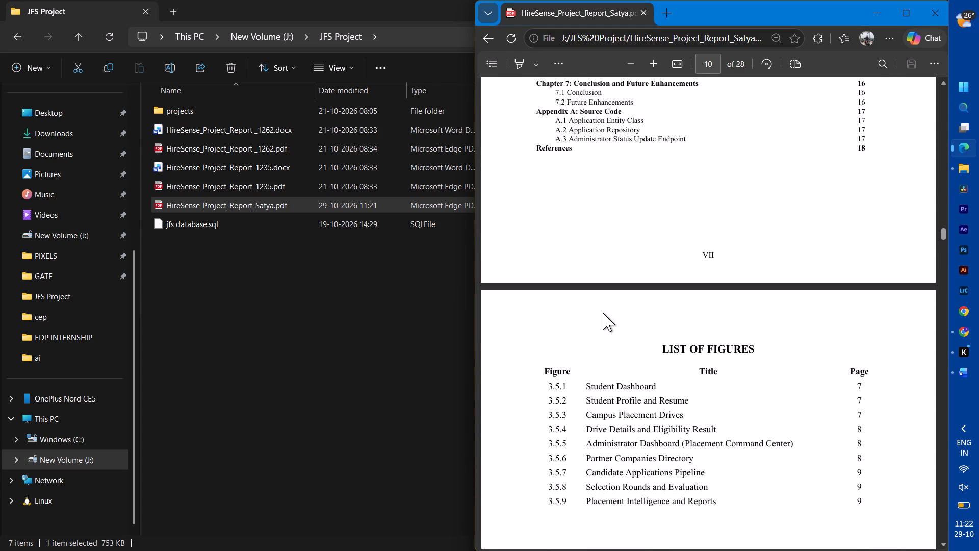
pyautogui.scroll(-7, 603, 313)
pyautogui.scroll(1, 603, 313)
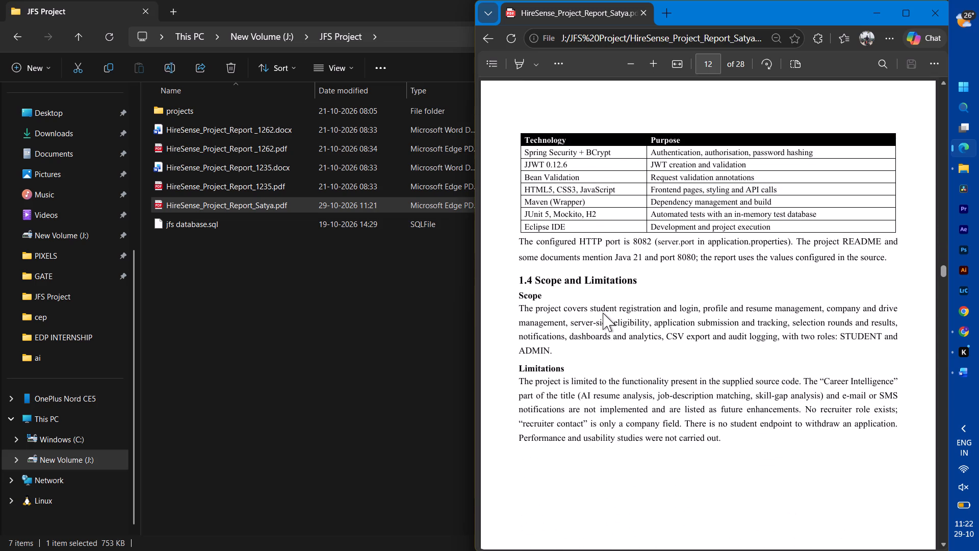
pyautogui.scroll(1, 603, 313)
pyautogui.hotkey('ctrl', 'w')
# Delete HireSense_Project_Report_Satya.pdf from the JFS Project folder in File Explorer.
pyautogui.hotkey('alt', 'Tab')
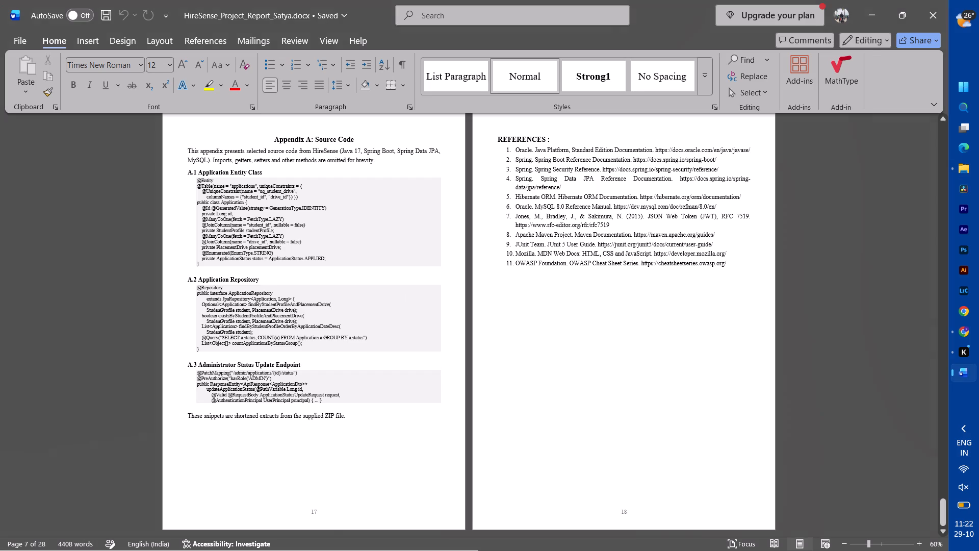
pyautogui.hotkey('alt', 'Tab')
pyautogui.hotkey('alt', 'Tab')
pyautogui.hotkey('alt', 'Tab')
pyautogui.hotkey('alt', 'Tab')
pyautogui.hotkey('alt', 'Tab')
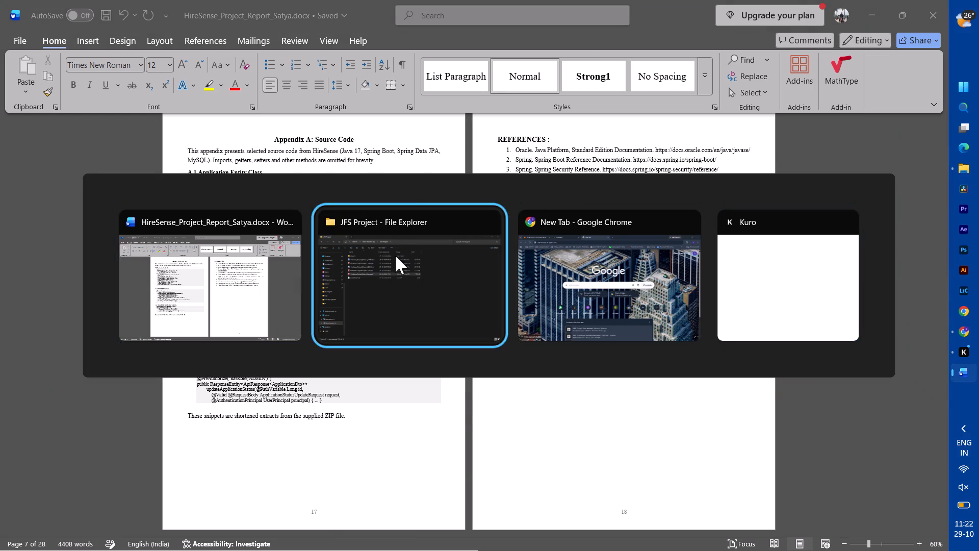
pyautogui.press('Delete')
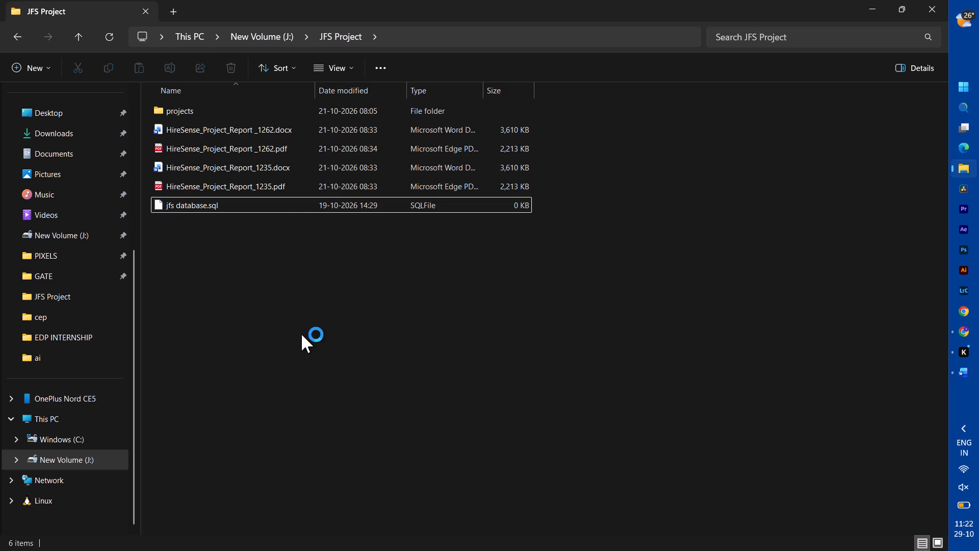
# Copy HireSense_Project_Report_Satya.docx from Downloads into the JFS Project folder on drive J:.
pyautogui.click(31, 139)
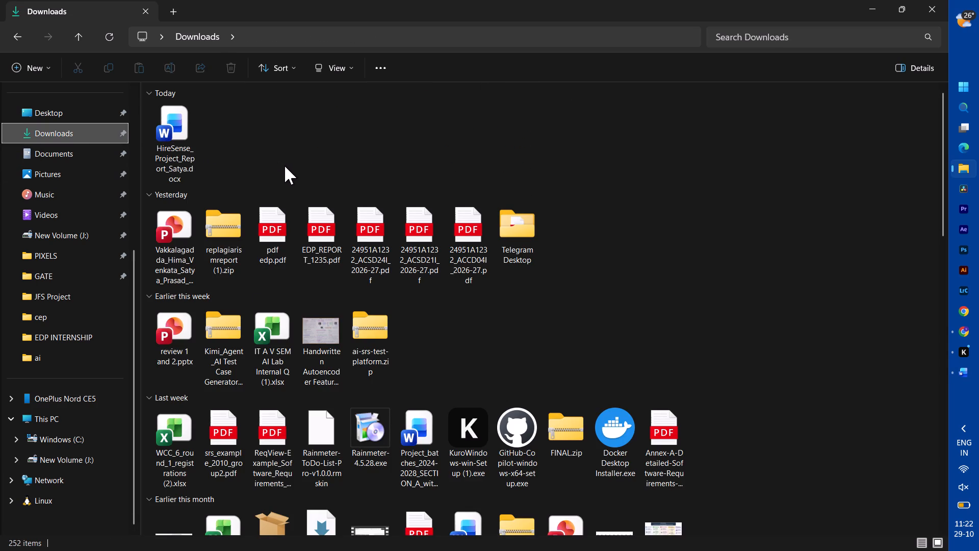
pyautogui.click(174, 130)
pyautogui.hotkey('ctrl', 'c')
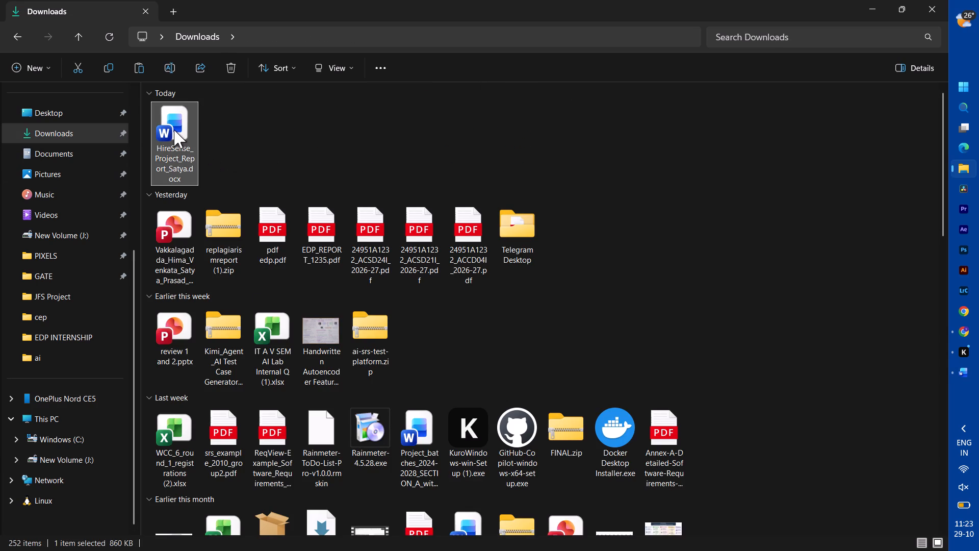
pyautogui.scroll(-2, 74, 399)
pyautogui.click(76, 461)
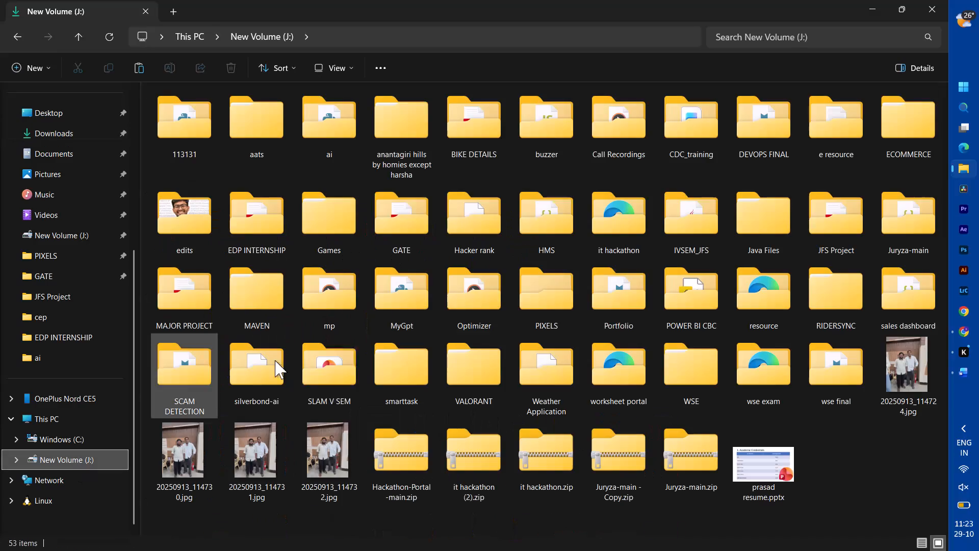
pyautogui.click(800, 226)
pyautogui.doubleClick(826, 226)
pyautogui.click(356, 363)
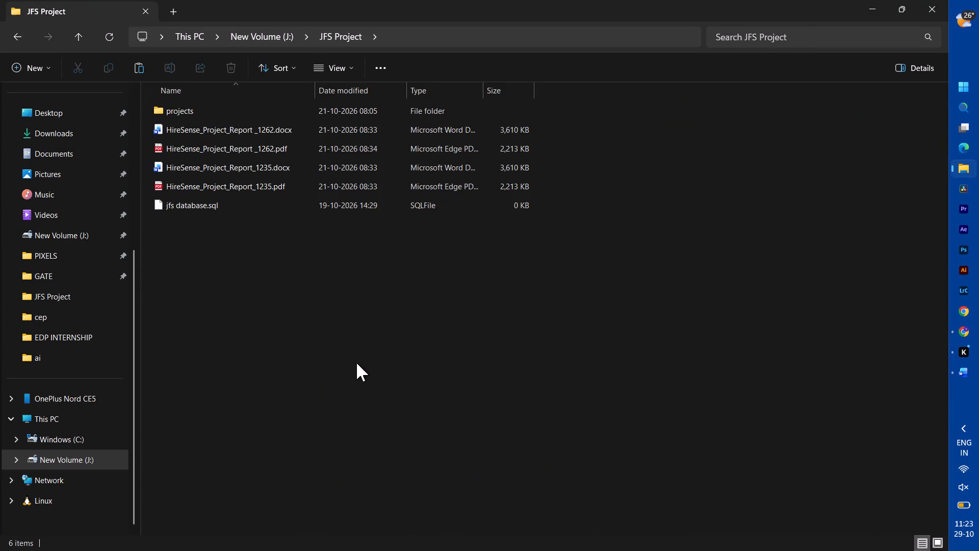
pyautogui.hotkey('ctrl', 'v')
# Open the copied HireSense_Project_Report_Satya.docx in Word and enable editing.
pyautogui.press('Return')
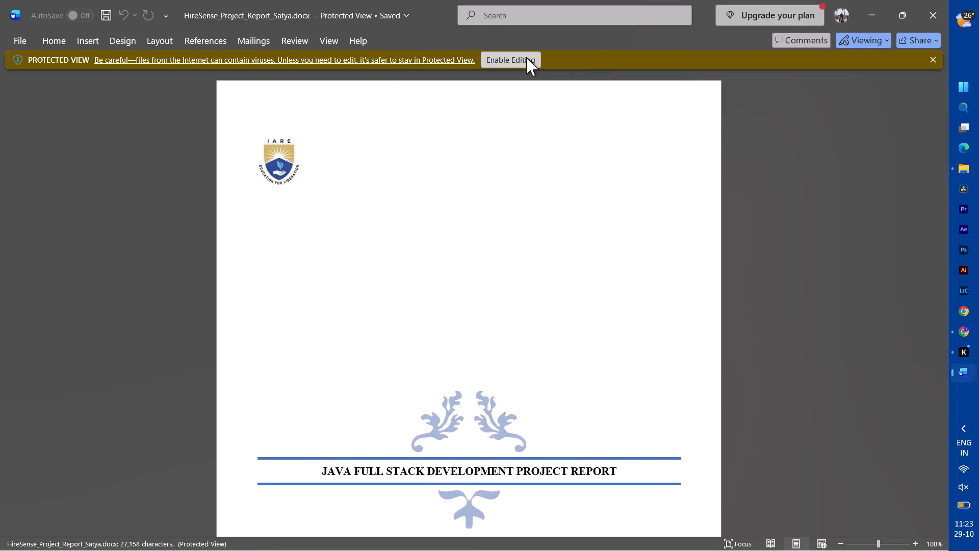
pyautogui.click(510, 60)
# Export the Word report as HireSense_Project_Report_Satya.pdf in JFS Project, and close the published PDF and the open Word documents.
pyautogui.click(13, 38)
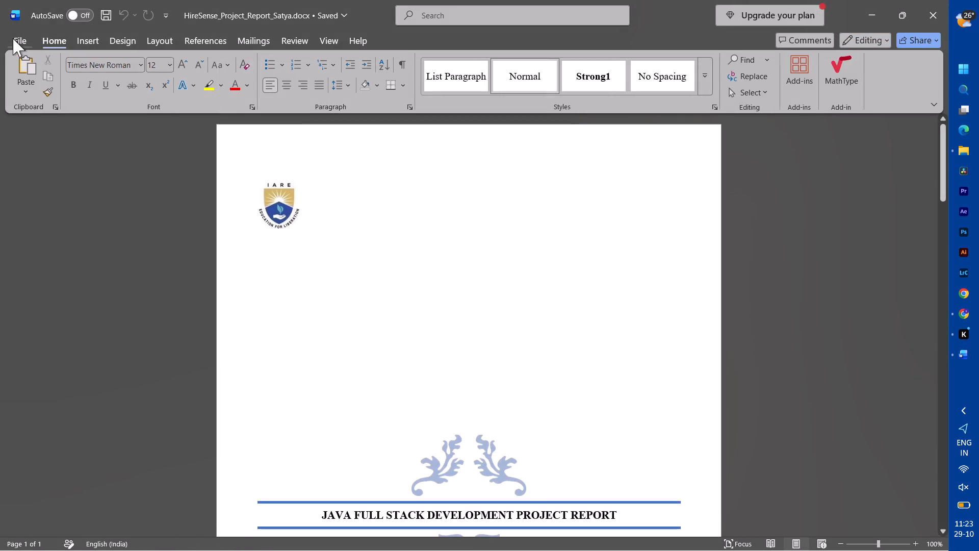
pyautogui.click(35, 290)
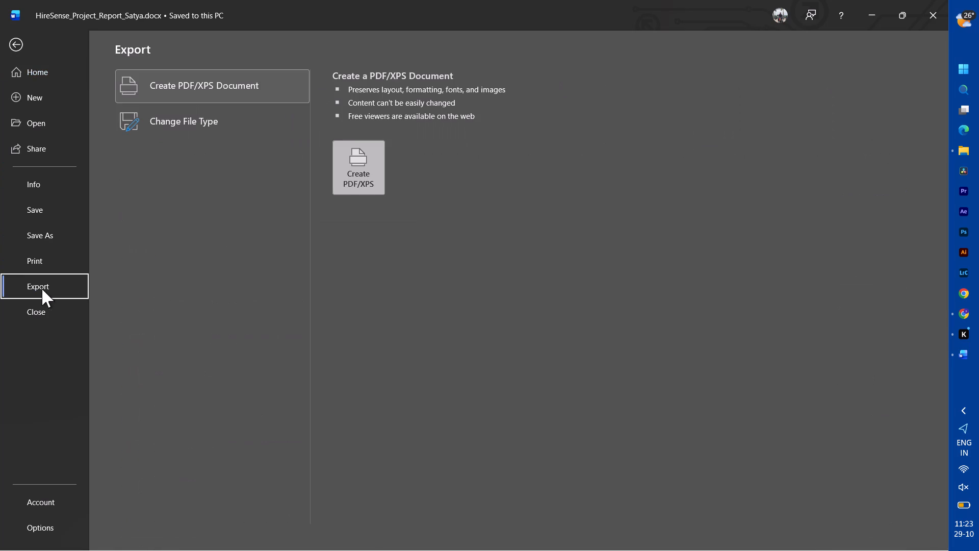
pyautogui.click(364, 167)
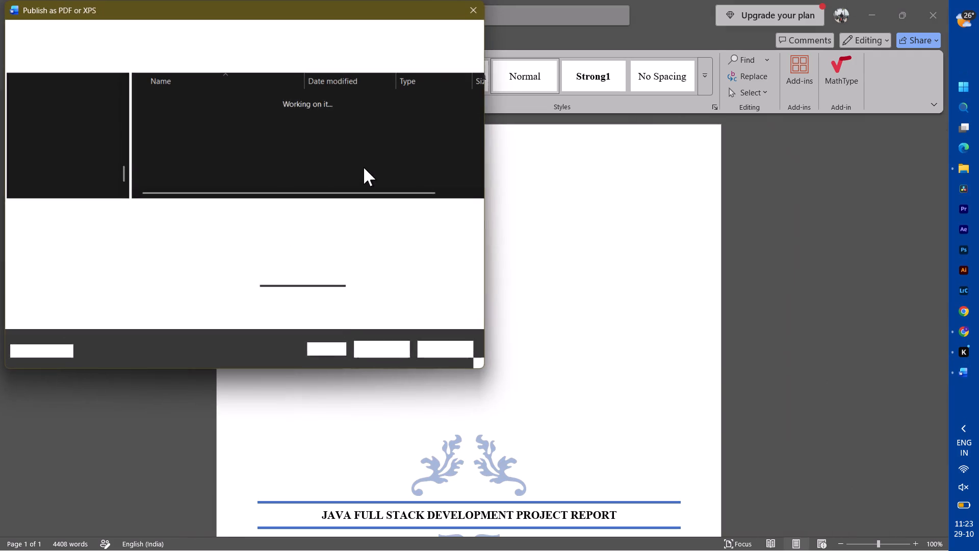
pyautogui.click(246, 166)
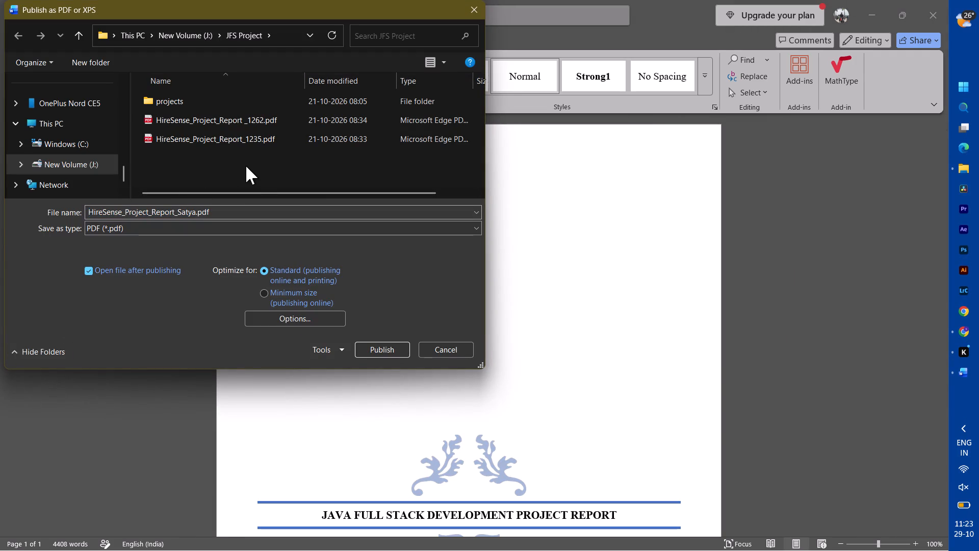
pyautogui.click(366, 343)
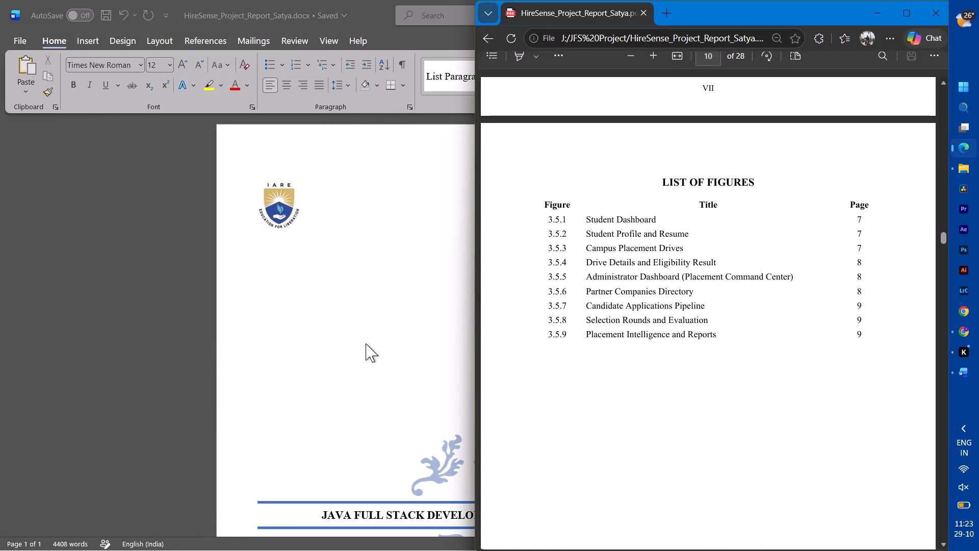
pyautogui.hotkey('ctrl', 'w')
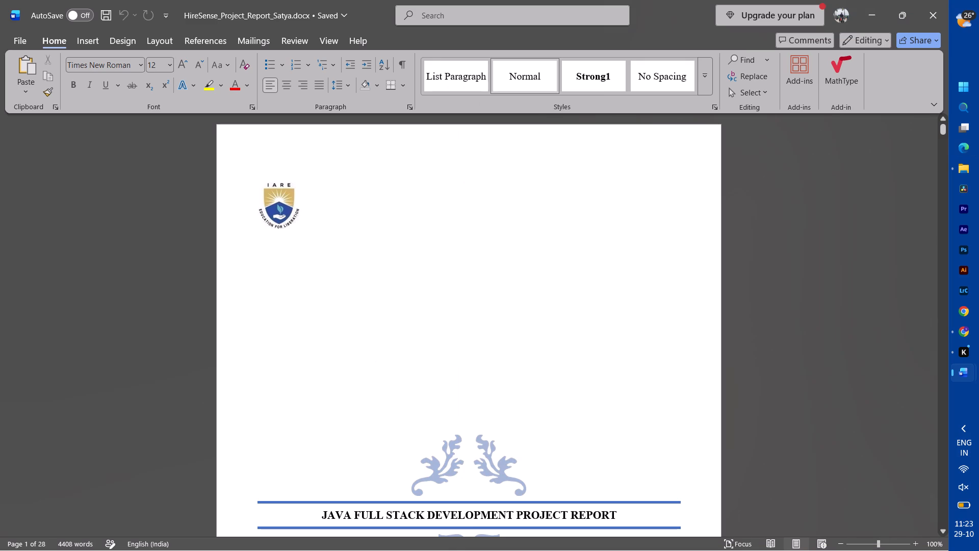
pyautogui.hotkey('alt', 'F4')
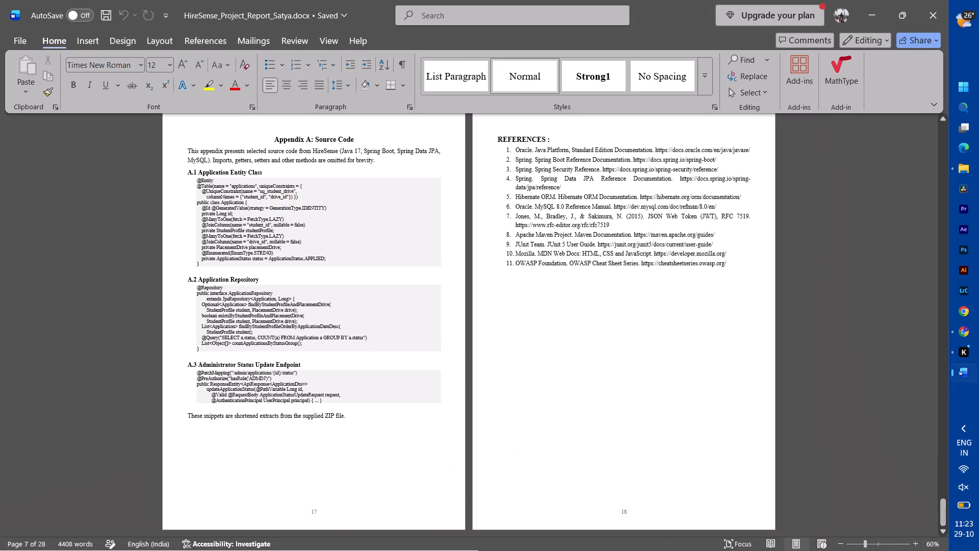
pyautogui.hotkey('alt', 'F4')
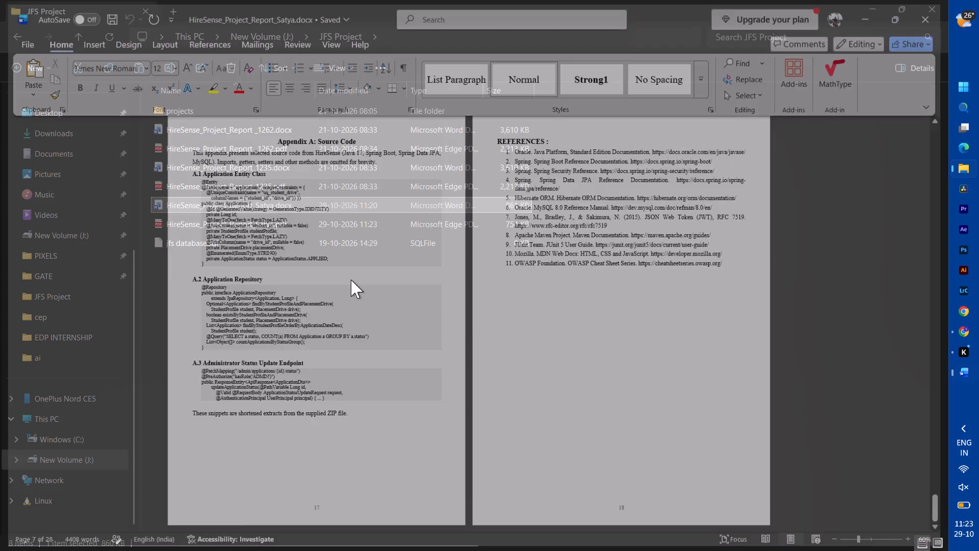
pyautogui.click(285, 323)
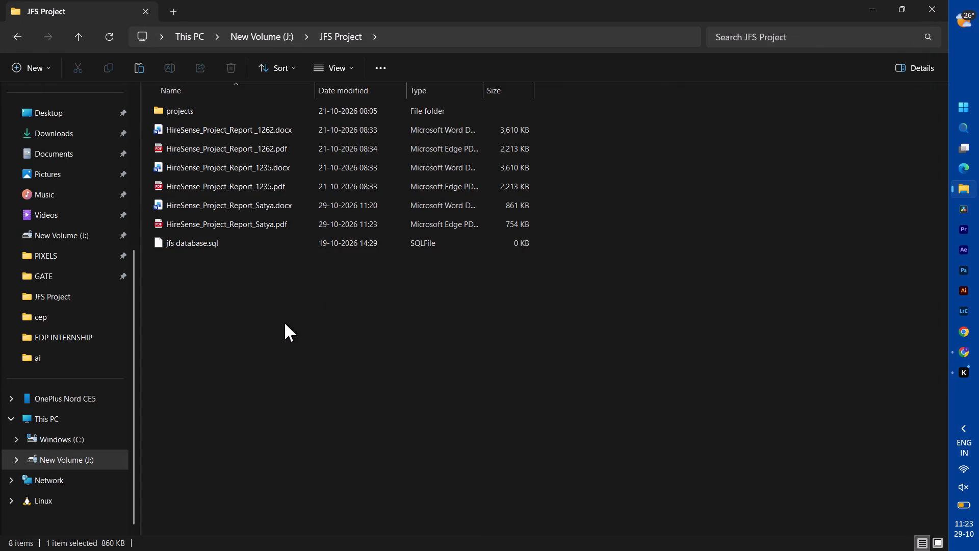
# Duplicate HireSense_Project_Report_Satya.docx within the JFS Project folder in File Explorer.
pyautogui.click(251, 206)
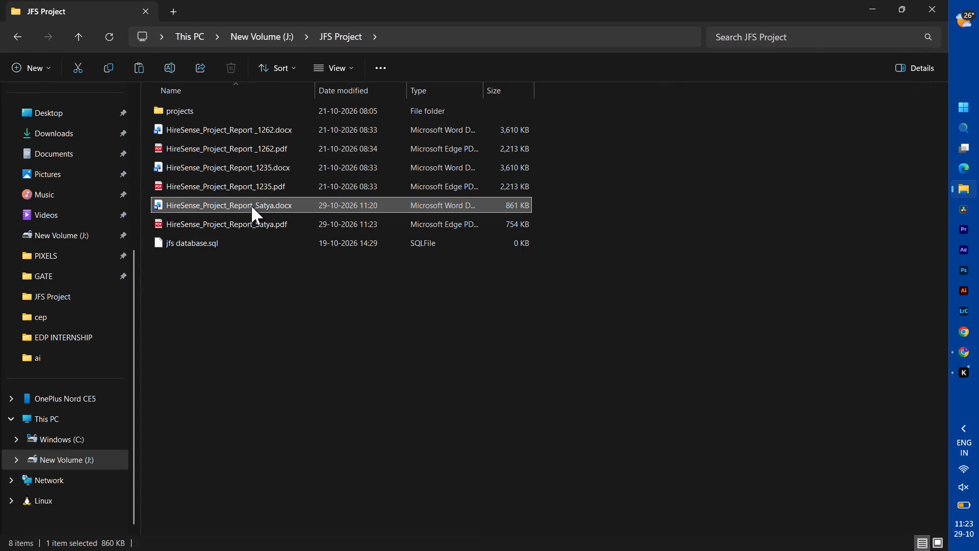
pyautogui.hotkey('ctrl', 'c')
pyautogui.hotkey('ctrl', 'v')
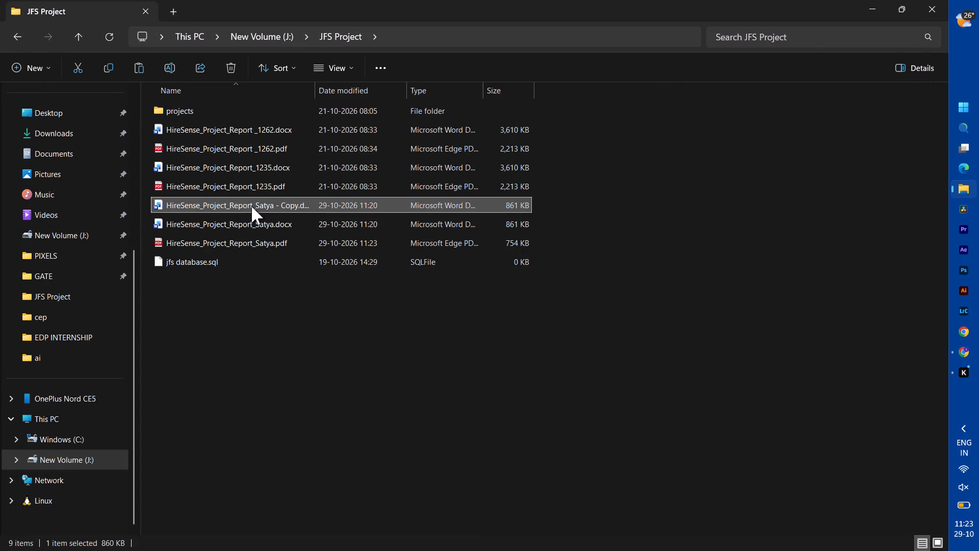
# Rename the duplicated report file as HireSense_Project_Report_Pranav.docx.
pyautogui.press('F2')
pyautogui.press('Right')
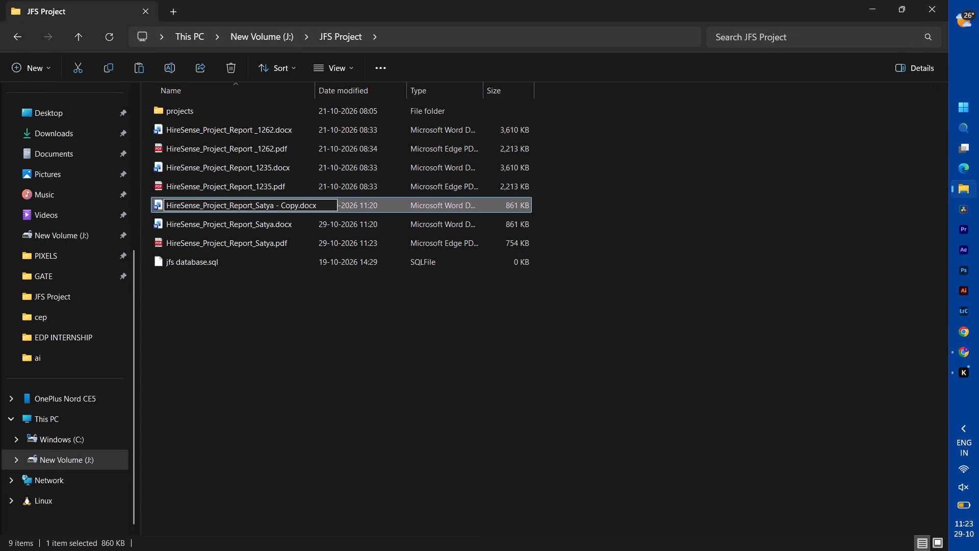
pyautogui.press('Left')
pyautogui.press('Right')
pyautogui.hotkey('ctrl', 'shift', 'Left')
pyautogui.hotkey('ctrl', 'shift', 'Left')
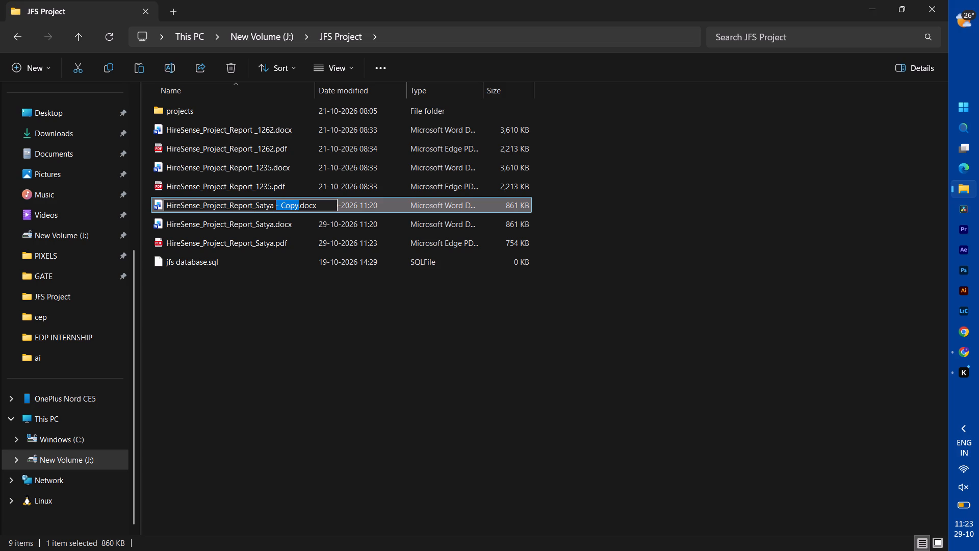
pyautogui.hotkey('ctrl', 'shift', 'Left')
pyautogui.hotkey('ctrl', 'shift', 'Right')
pyautogui.hotkey('shift', 'Left')
pyautogui.hotkey('shift', 'Left')
pyautogui.hotkey('shift', 'Left')
pyautogui.hotkey('shift', 'Left')
pyautogui.hotkey('shift', 'Left')
pyautogui.hotkey('shift', 'Left')
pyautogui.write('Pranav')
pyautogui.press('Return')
# Delete the four older report files, the _1262 and _1235 Word and PDF versions, from the JFS Project folder.
pyautogui.click(260, 188)
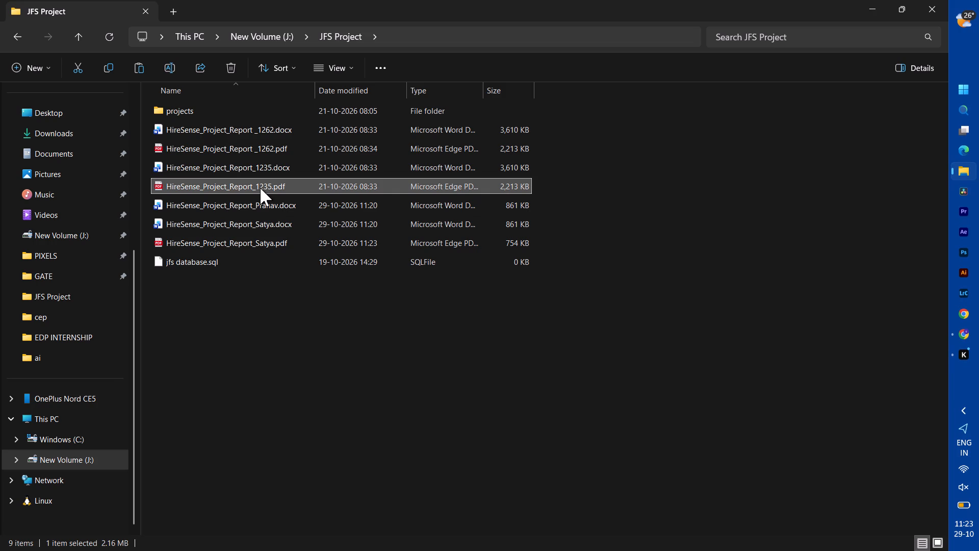
pyautogui.hotkey('shift', 'Up')
pyautogui.hotkey('shift', 'Up')
pyautogui.hotkey('shift', 'Up')
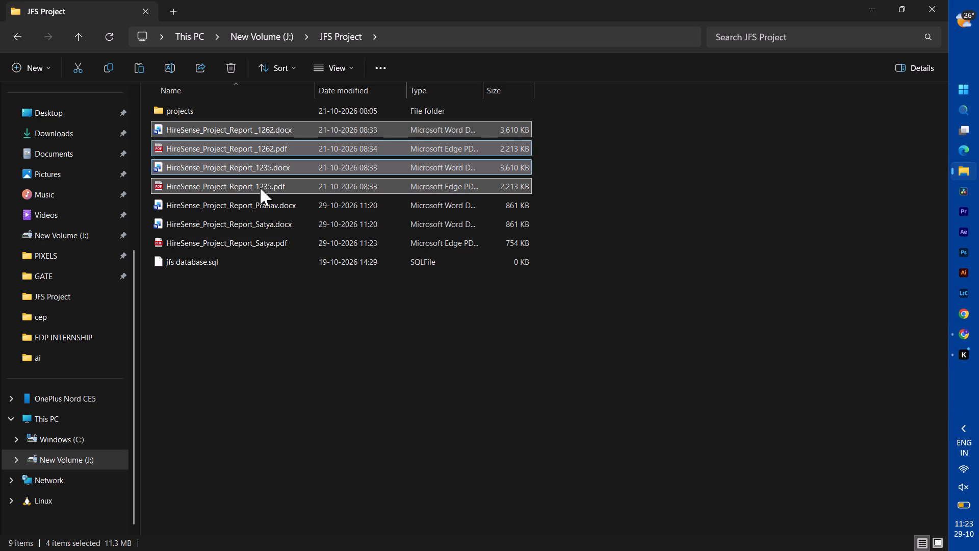
pyautogui.press('Delete')
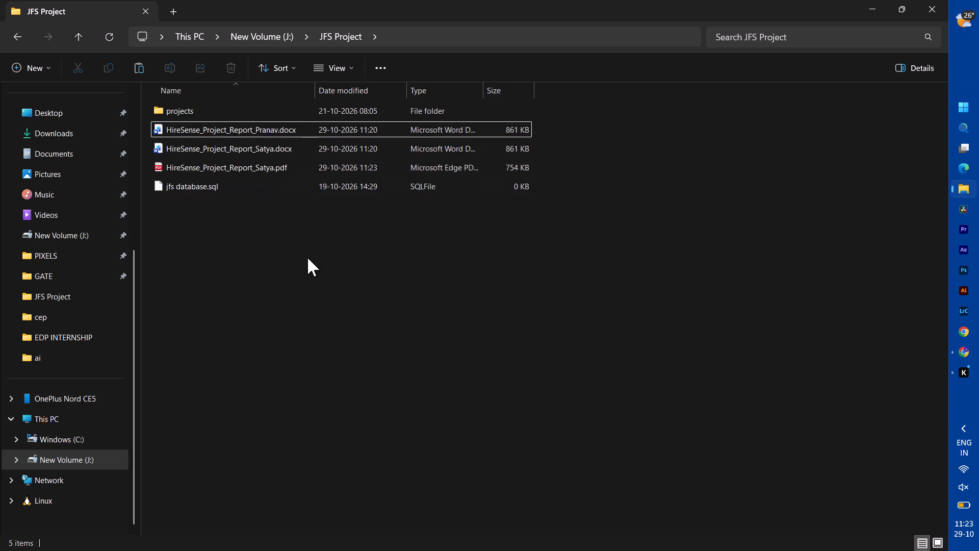
# Open HireSense_Project_Report_Pranav.docx in a maximized Word window and enable editing.
pyautogui.doubleClick(290, 132)
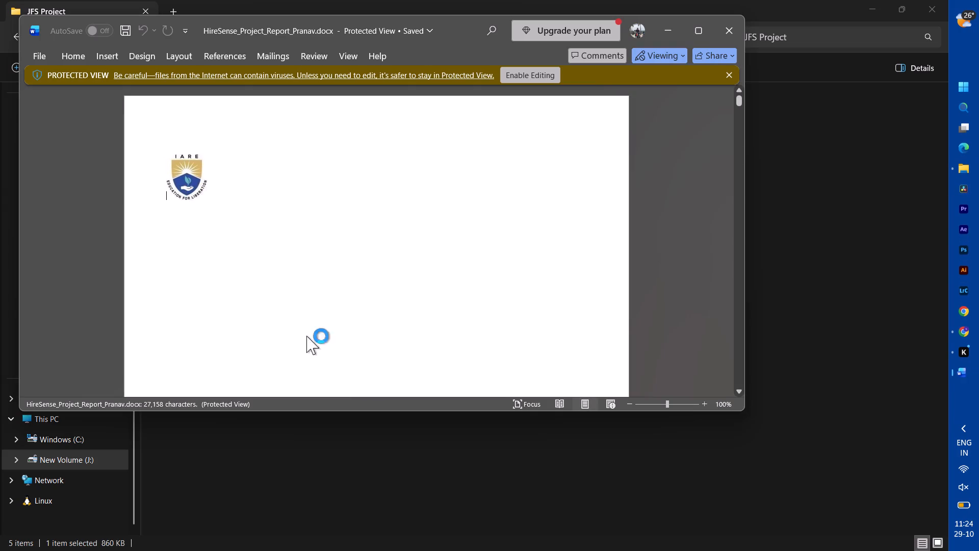
pyautogui.click(684, 23)
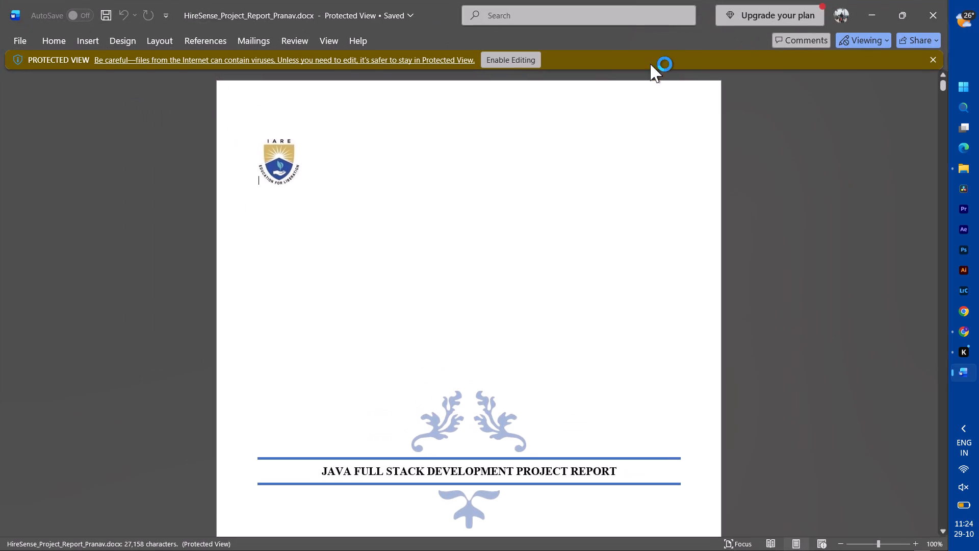
pyautogui.click(536, 61)
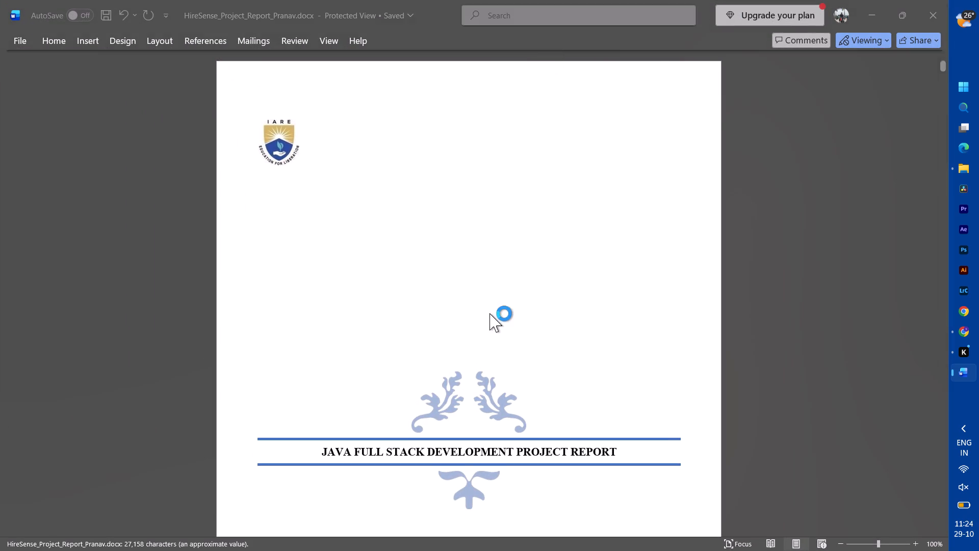
# Replace the student name and roll number at the bottom of page 2 with Pranav's full name and roll number.
pyautogui.scroll(-1, 489, 313)
pyautogui.keyDown('ctrl'); pyautogui.scroll(-3, 489, 313); pyautogui.keyUp('ctrl')
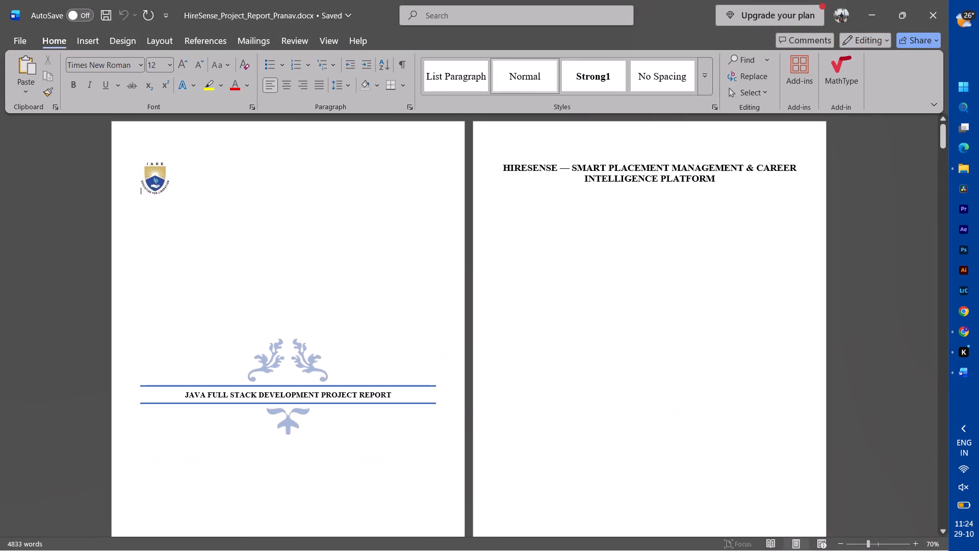
pyautogui.scroll(-3, 489, 313)
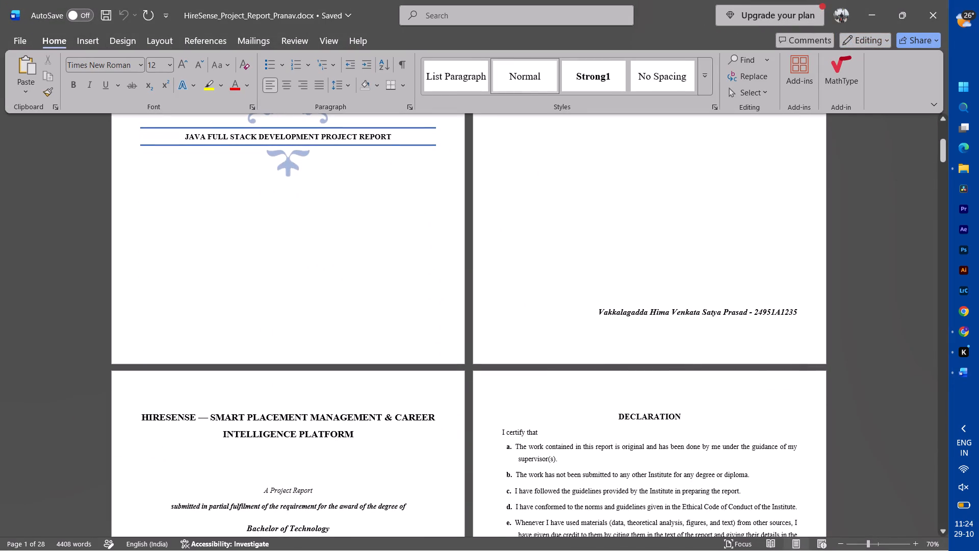
pyautogui.click(598, 309)
pyautogui.hotkey('ctrl', 'shift', 'Right')
pyautogui.hotkey('ctrl', 'shift', 'Right')
pyautogui.hotkey('ctrl', 'shift', 'Right')
pyautogui.hotkey('ctrl', 'shift', 'Right')
pyautogui.hotkey('ctrl', 'shift', 'Right')
pyautogui.hotkey('ctrl', 'shift', 'Right')
pyautogui.hotkey('ctrl', 'shift', 'Right')
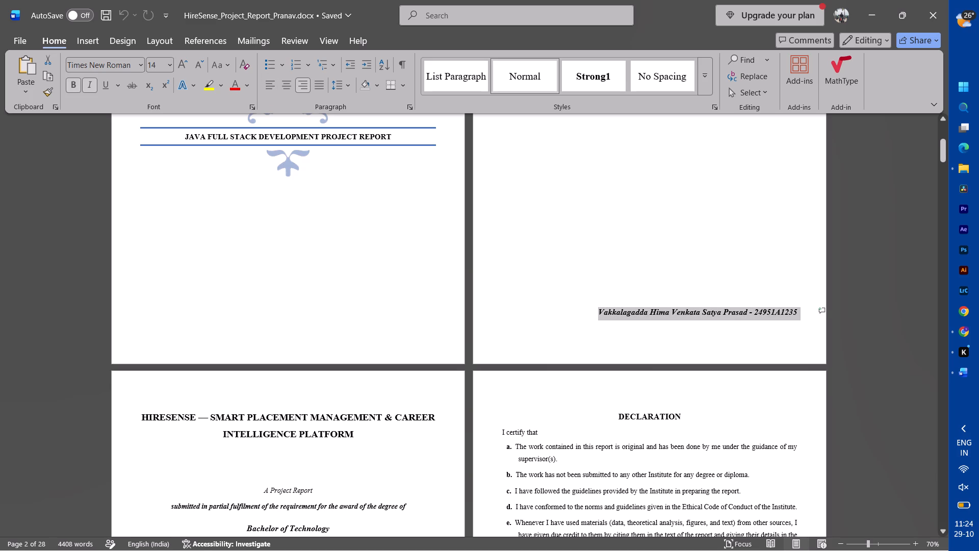
pyautogui.hotkey('shift', 'Left')
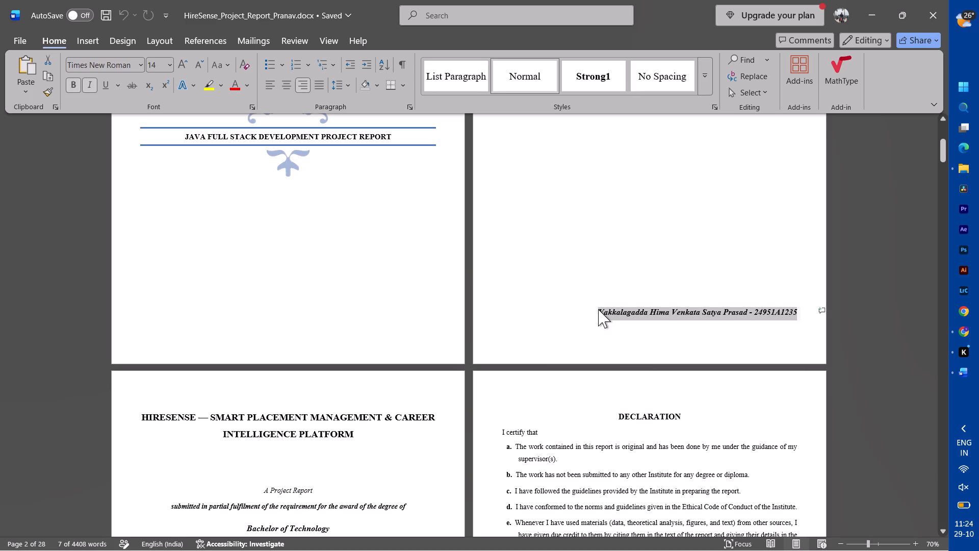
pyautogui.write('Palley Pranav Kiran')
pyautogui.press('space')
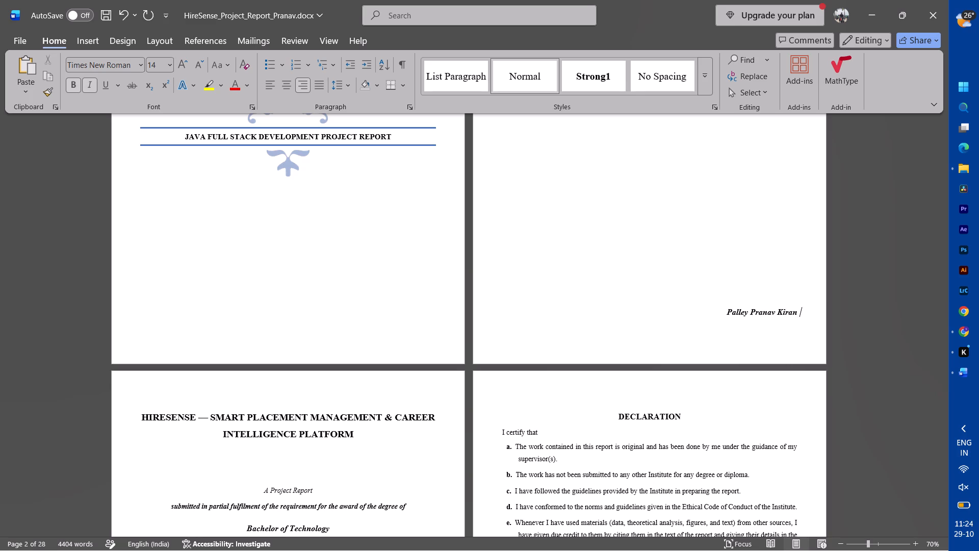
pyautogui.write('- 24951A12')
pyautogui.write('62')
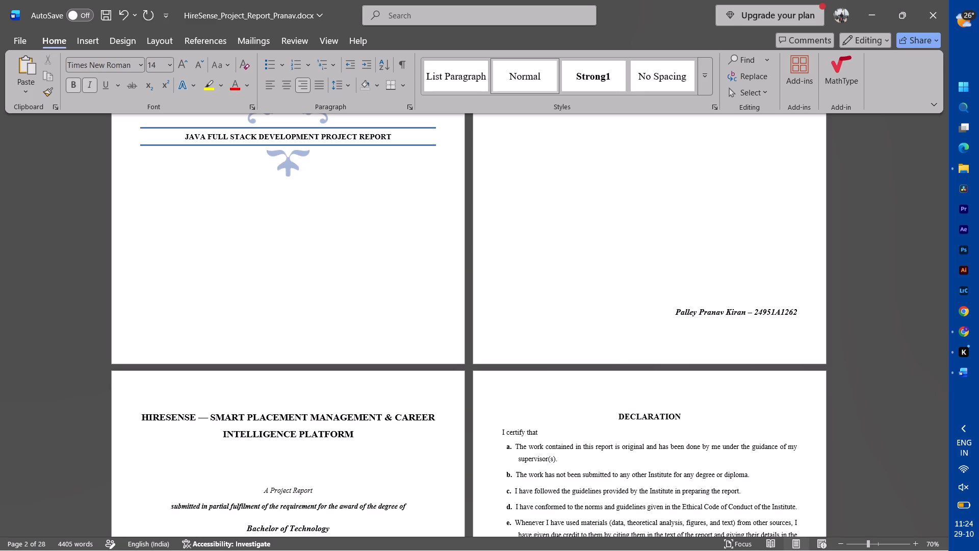
# Make the "A Project Report" line on the page 3 title page bold.
pyautogui.scroll(-3, 598, 309)
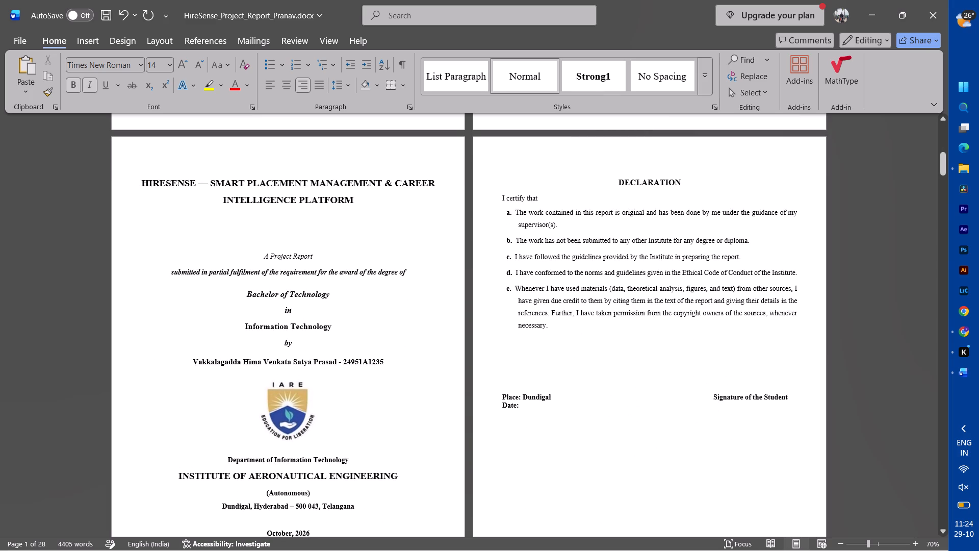
pyautogui.click(315, 256)
pyautogui.hotkey('ctrl', 'shift', 'Left')
pyautogui.hotkey('ctrl', 'shift', 'Left')
pyautogui.hotkey('shift', 'Left')
pyautogui.hotkey('shift', 'Left')
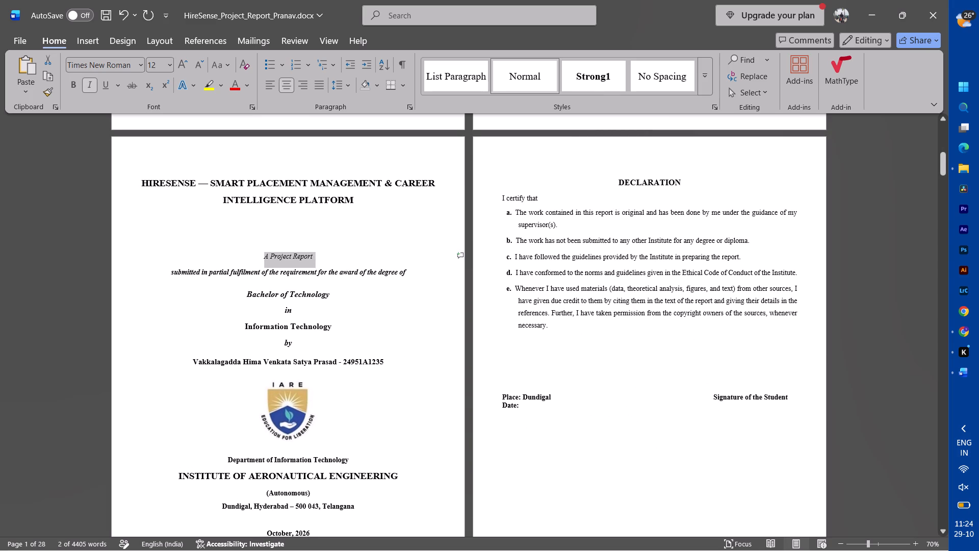
pyautogui.hotkey('ctrl', 'b')
# Replace the student name and roll number below "by" on the page 3 title page with Pranav's full name and roll number.
pyautogui.press('Down')
pyautogui.press('Down')
pyautogui.press('Down')
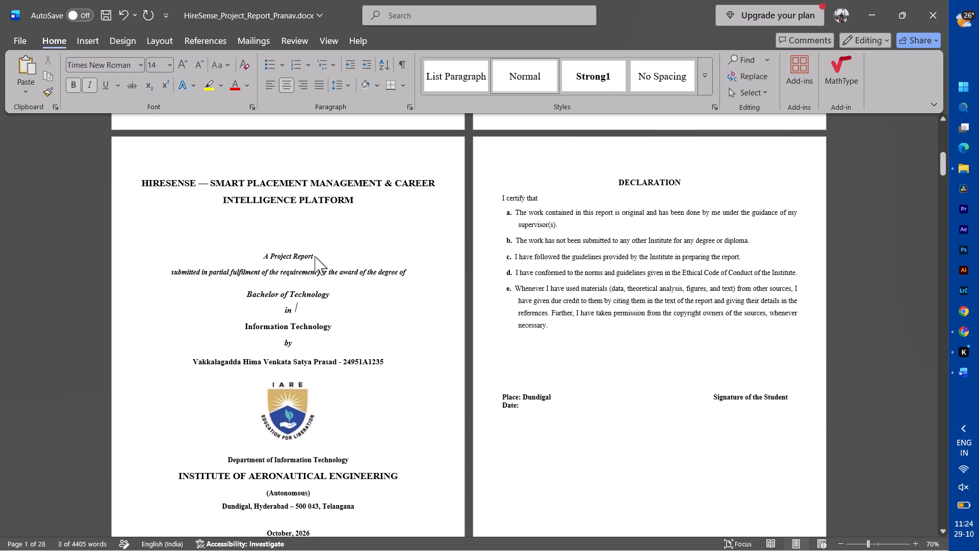
pyautogui.press('Down')
pyautogui.press('Down')
pyautogui.press('Down')
pyautogui.press('Down')
pyautogui.press('Up')
pyautogui.press('Up')
pyautogui.press('Down')
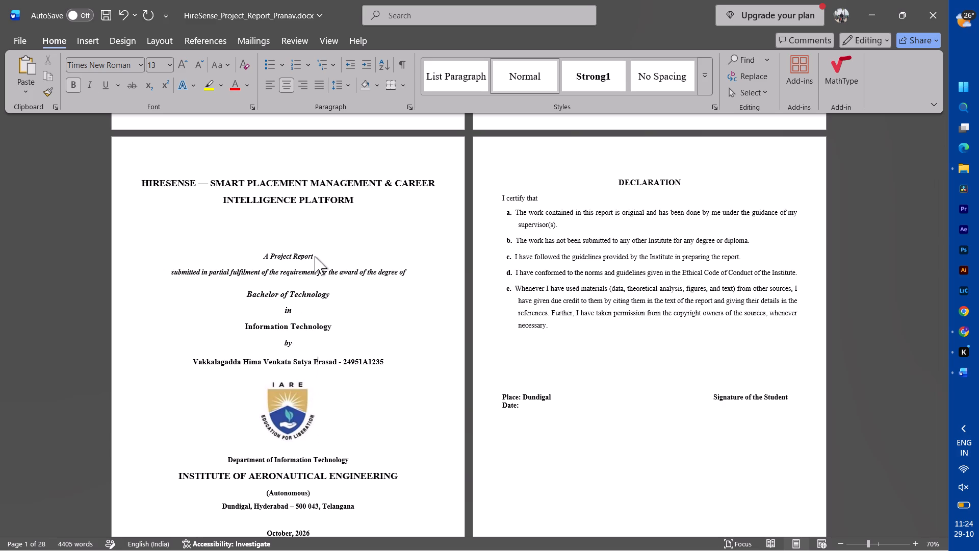
pyautogui.press('Home')
pyautogui.hotkey('ctrl', 'shift', 'Right')
pyautogui.hotkey('ctrl', 'shift', 'Right')
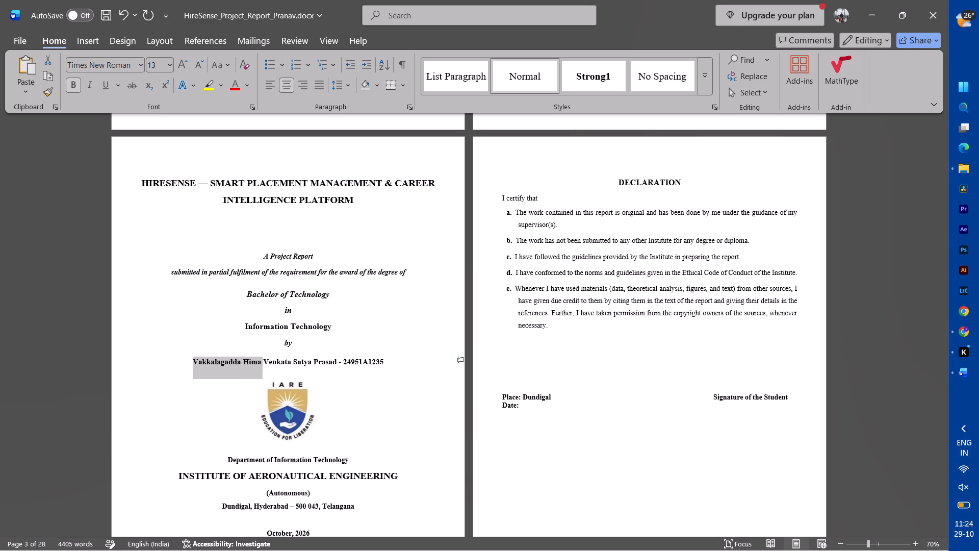
pyautogui.hotkey('ctrl', 'shift', 'Right')
pyautogui.hotkey('ctrl', 'shift', 'Right')
pyautogui.hotkey('ctrl', 'shift', 'Right')
pyautogui.hotkey('ctrl', 'shift', 'Right')
pyautogui.hotkey('ctrl', 'shift', 'Right')
pyautogui.hotkey('shift', 'Left')
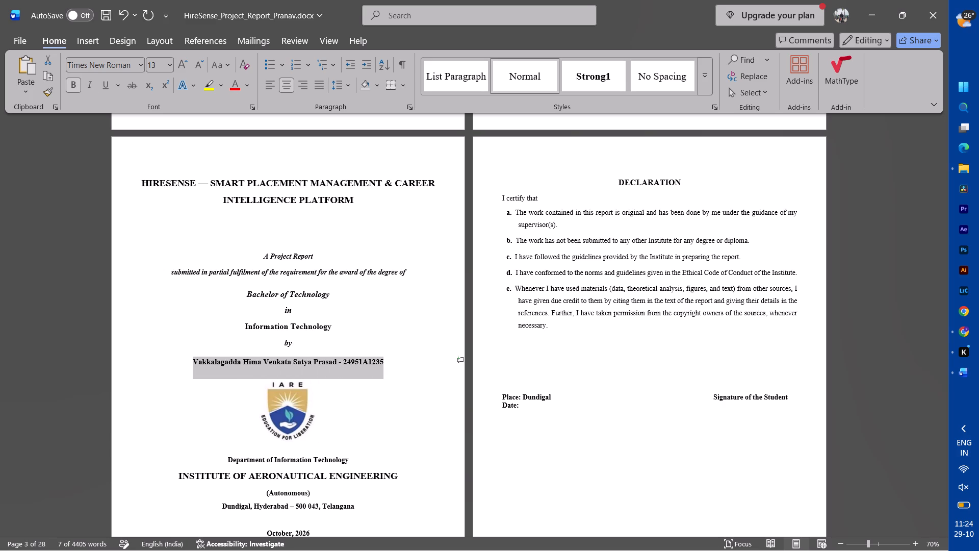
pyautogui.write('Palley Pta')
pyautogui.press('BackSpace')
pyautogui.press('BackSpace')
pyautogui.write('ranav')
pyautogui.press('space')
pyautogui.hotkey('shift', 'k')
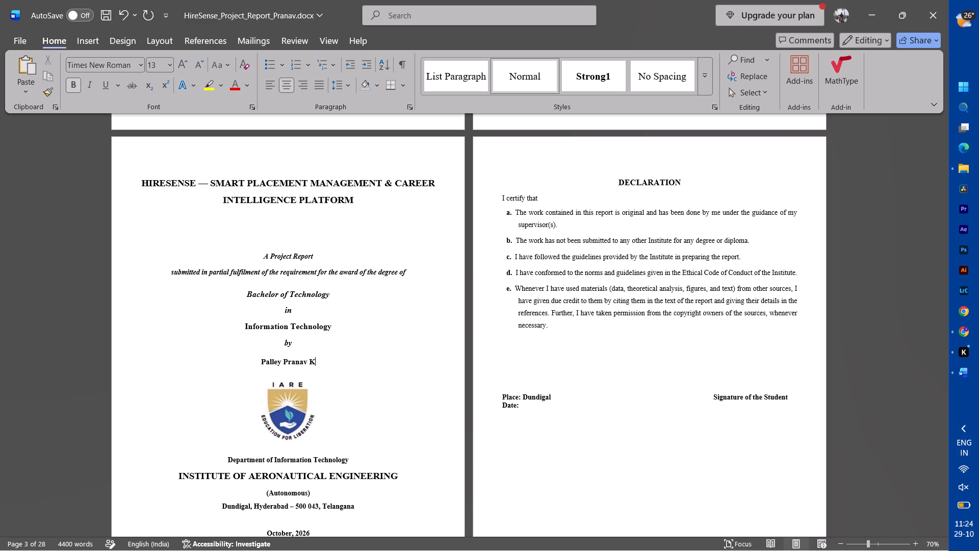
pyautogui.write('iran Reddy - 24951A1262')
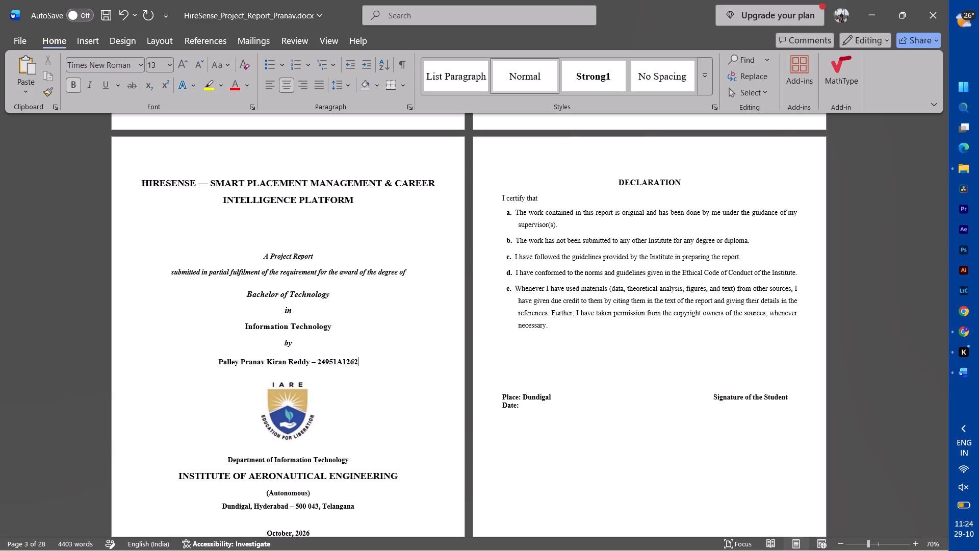
# Insert the missing surname Reddy between the student's name and the dash at the bottom of page 2.
pyautogui.scroll(3, 315, 256)
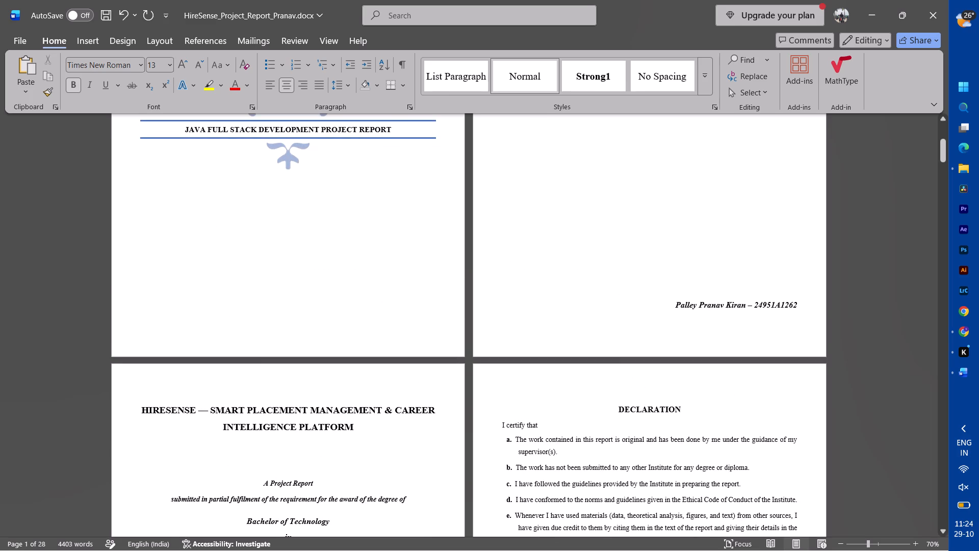
pyautogui.click(747, 302)
pyautogui.press('Right')
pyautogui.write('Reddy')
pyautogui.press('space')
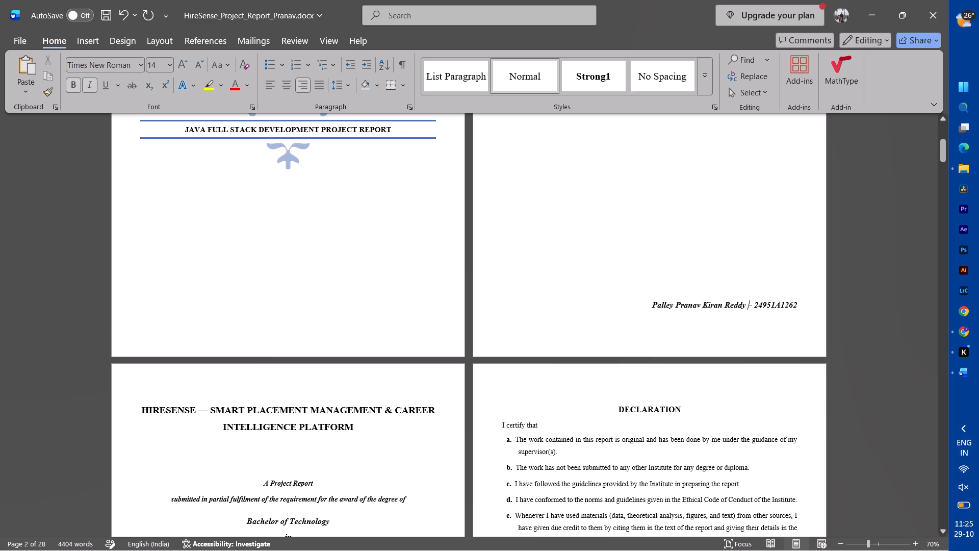
# Review the front matter from the title page through the Contents and List of Figures for remaining name references.
pyautogui.scroll(-3, 608, 333)
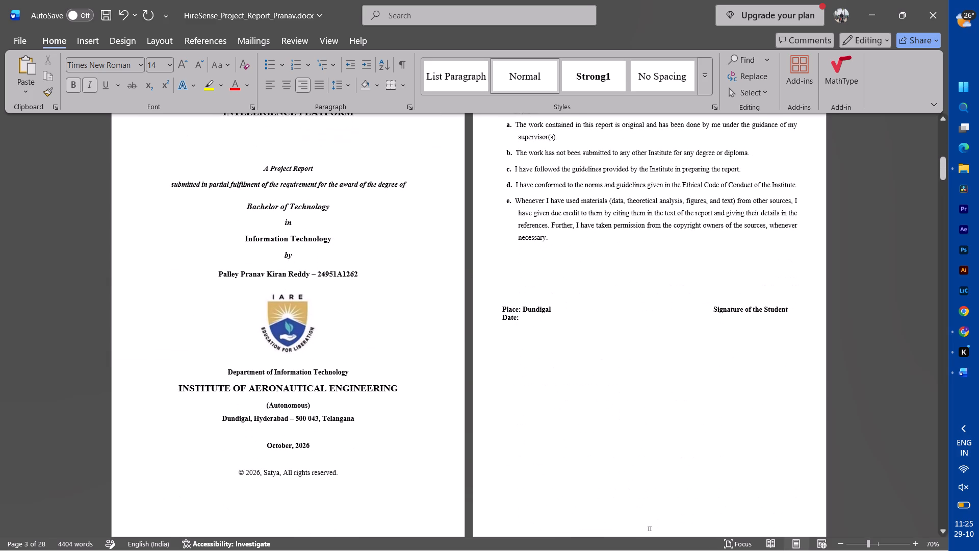
pyautogui.scroll(-4, 608, 333)
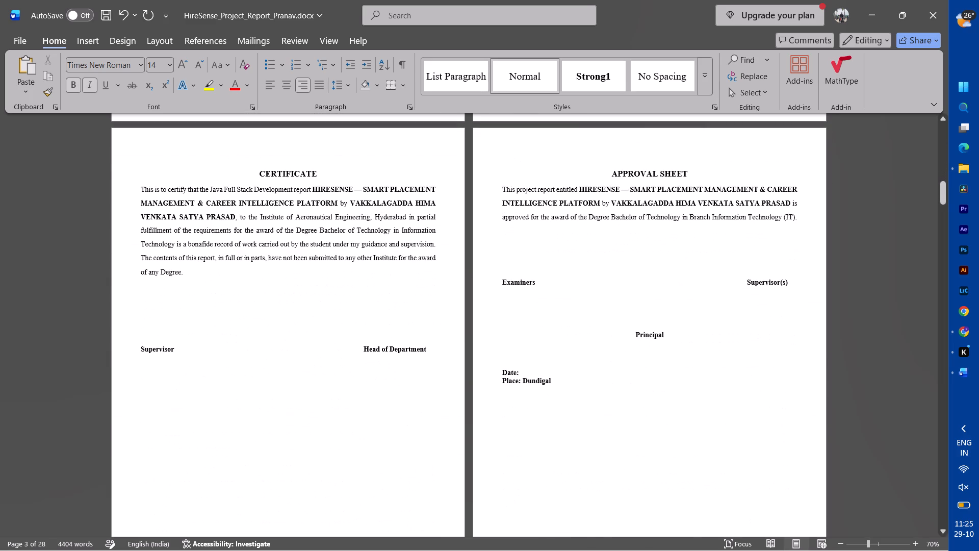
pyautogui.scroll(-1, 608, 333)
pyautogui.scroll(1, 608, 333)
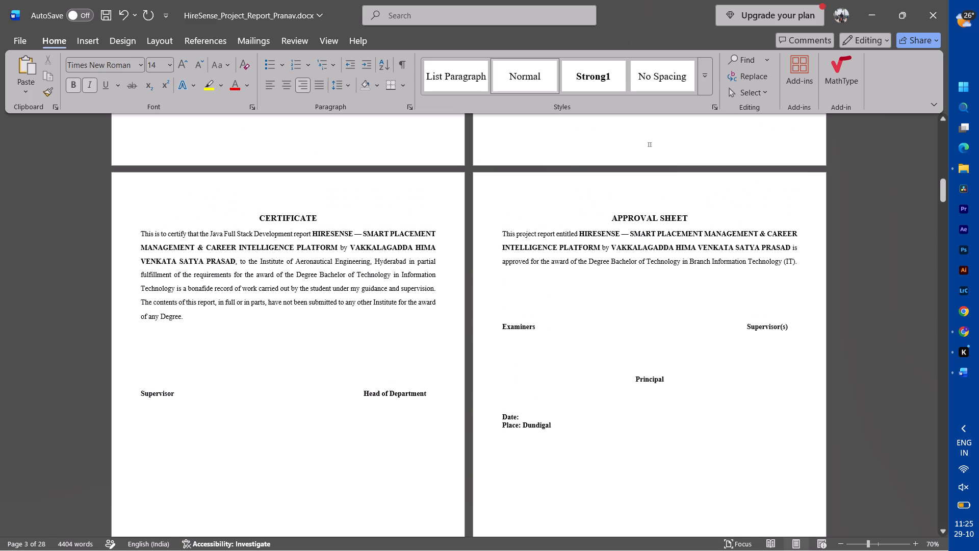
pyautogui.scroll(-6, 629, 378)
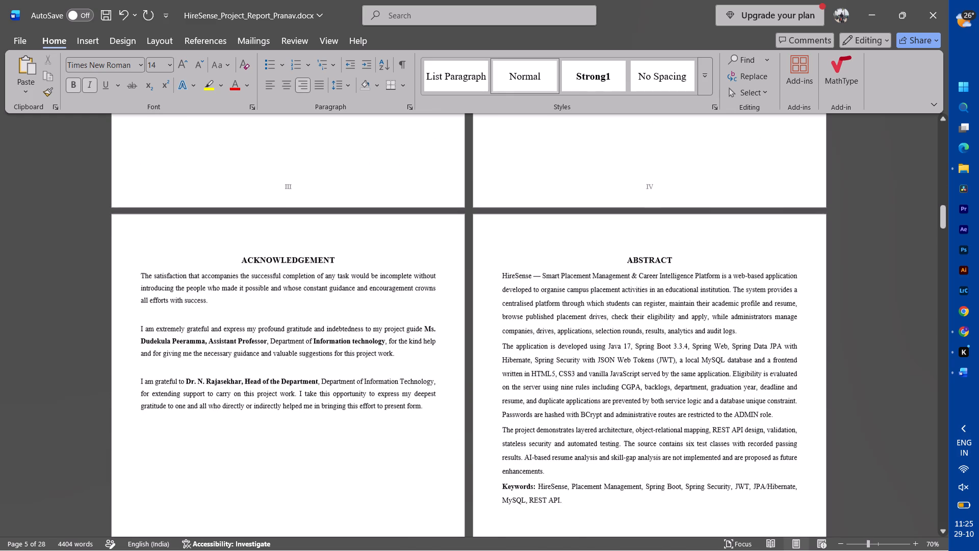
pyautogui.scroll(-3, 629, 378)
pyautogui.scroll(3, 629, 378)
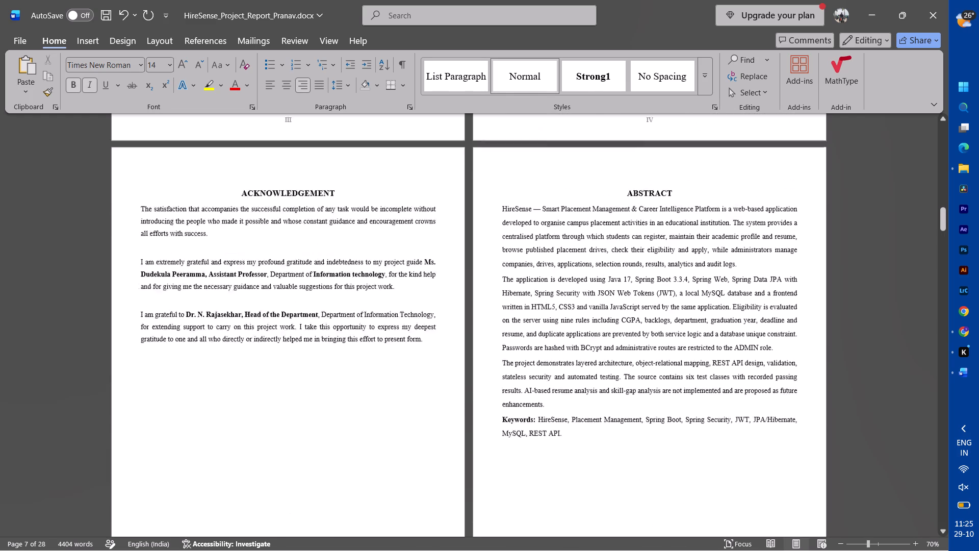
pyautogui.scroll(1, 629, 378)
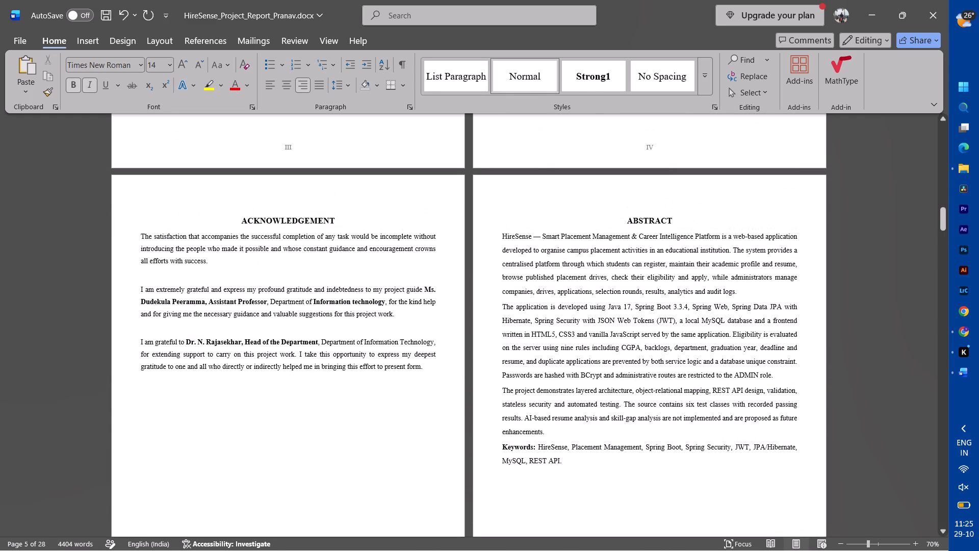
pyautogui.scroll(-2, 629, 378)
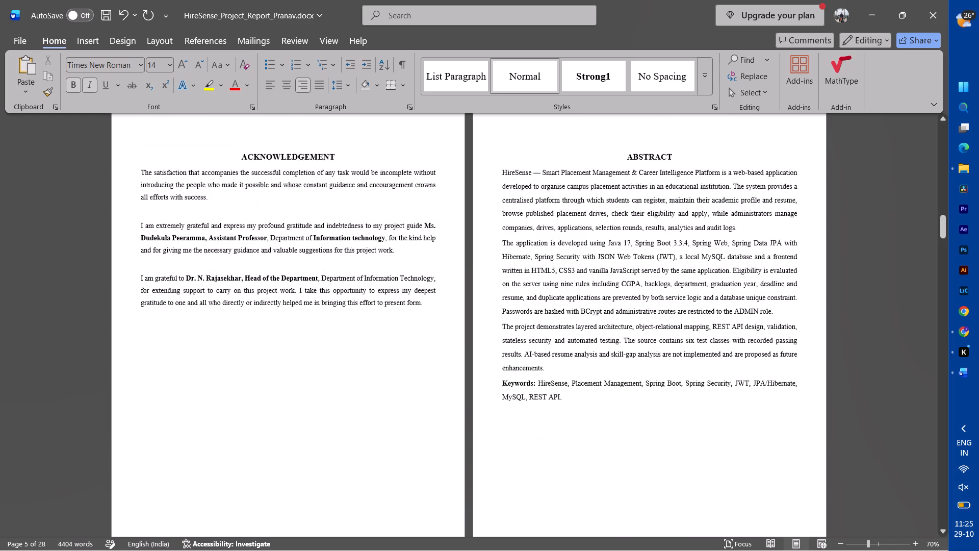
pyautogui.scroll(-3, 629, 378)
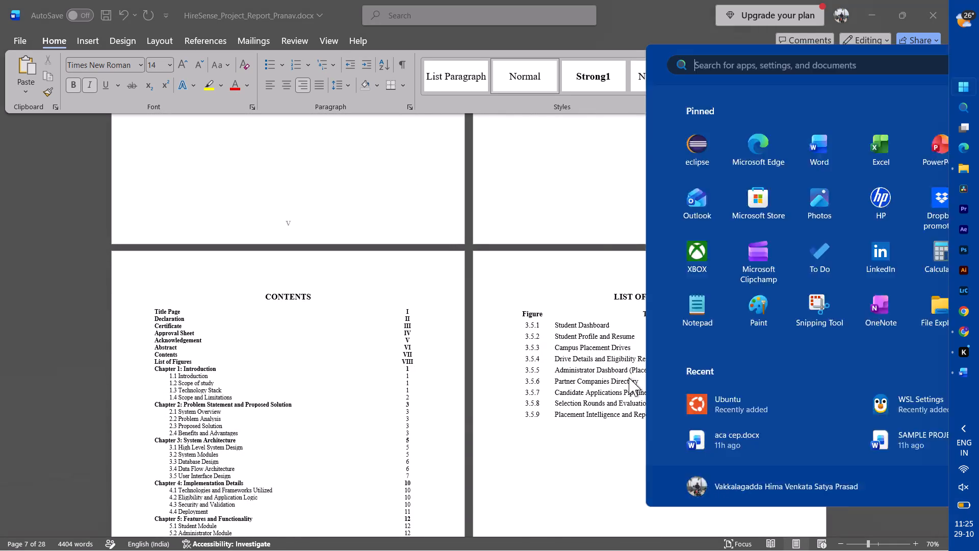
# Search the computer's apps for "te", launch the match, and cycle through the open windows.
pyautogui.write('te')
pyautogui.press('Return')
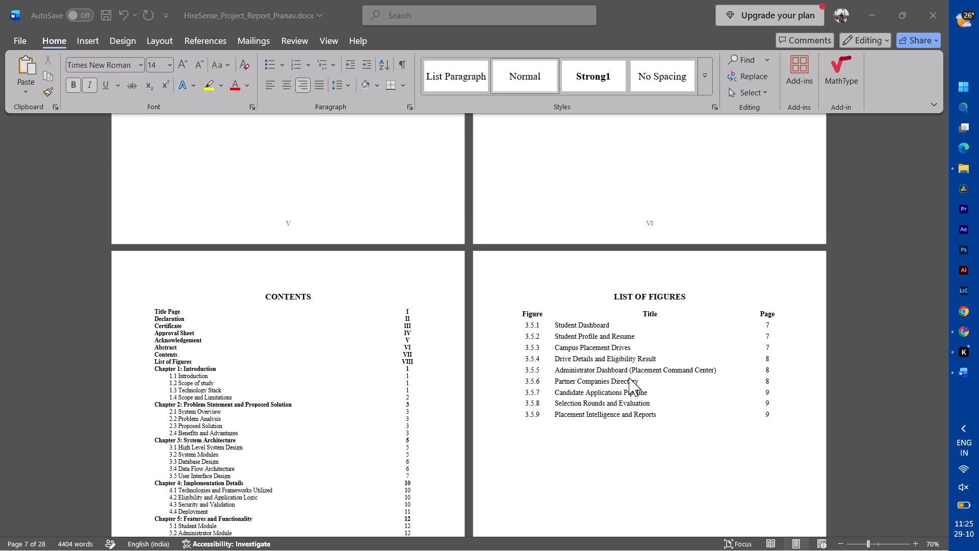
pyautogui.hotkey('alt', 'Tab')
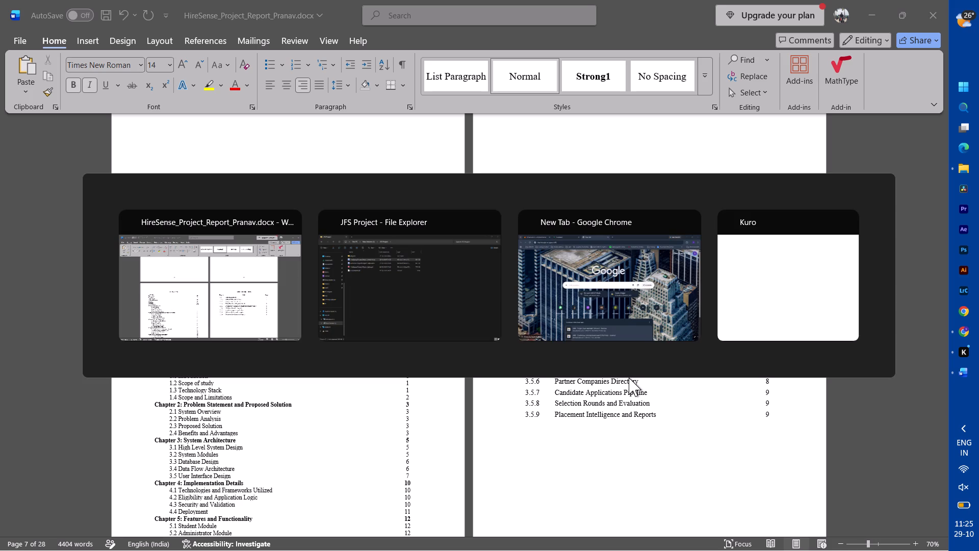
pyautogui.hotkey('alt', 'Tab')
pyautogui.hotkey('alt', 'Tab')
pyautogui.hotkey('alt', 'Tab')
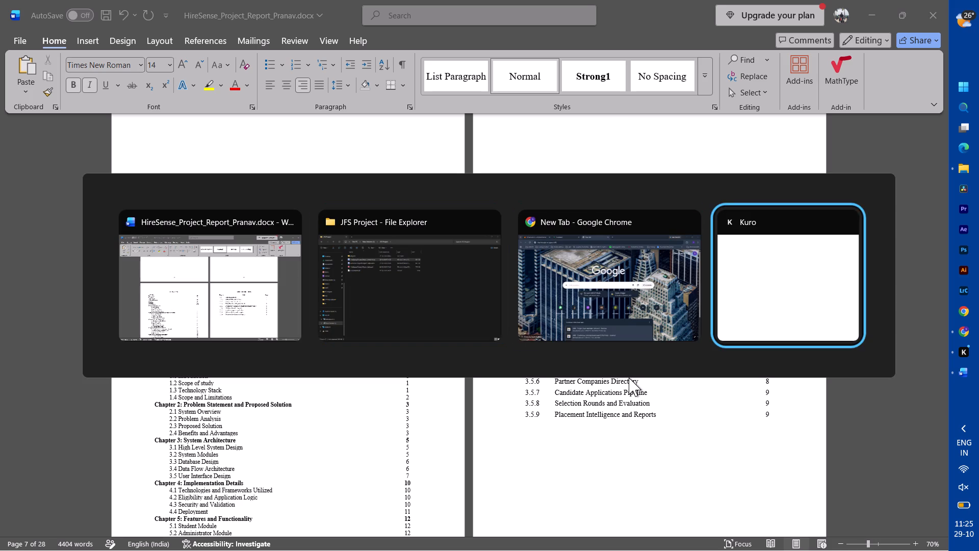
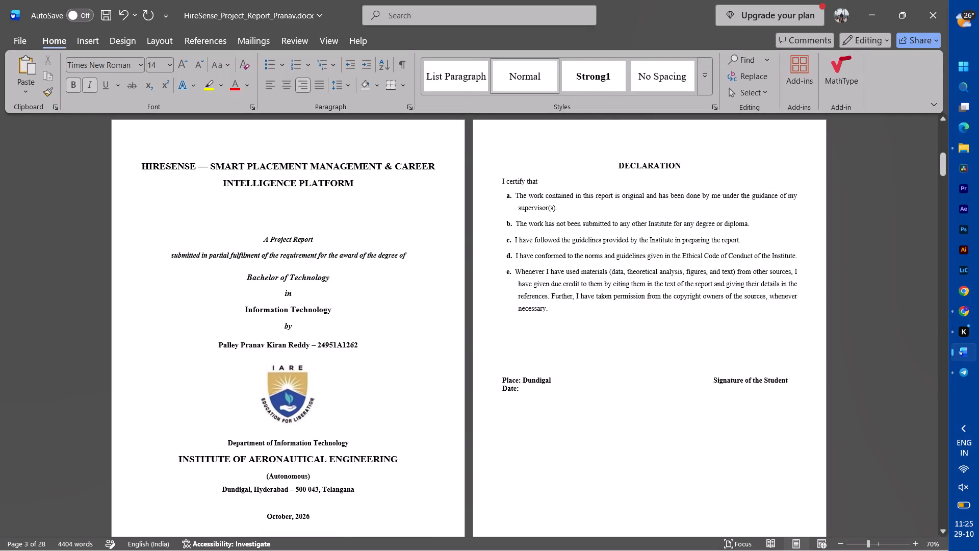
# Insert "Java Full Stack" before "Project Report" in the subtitle line of the page 3 title page.
pyautogui.click(272, 239)
pyautogui.write('Ja')
pyautogui.write('va Full Stack')
pyautogui.press('space')
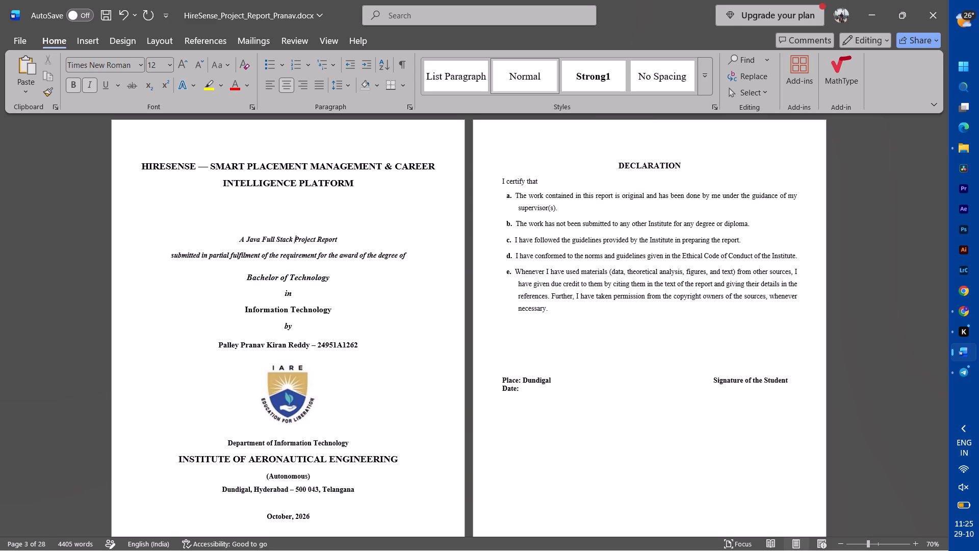
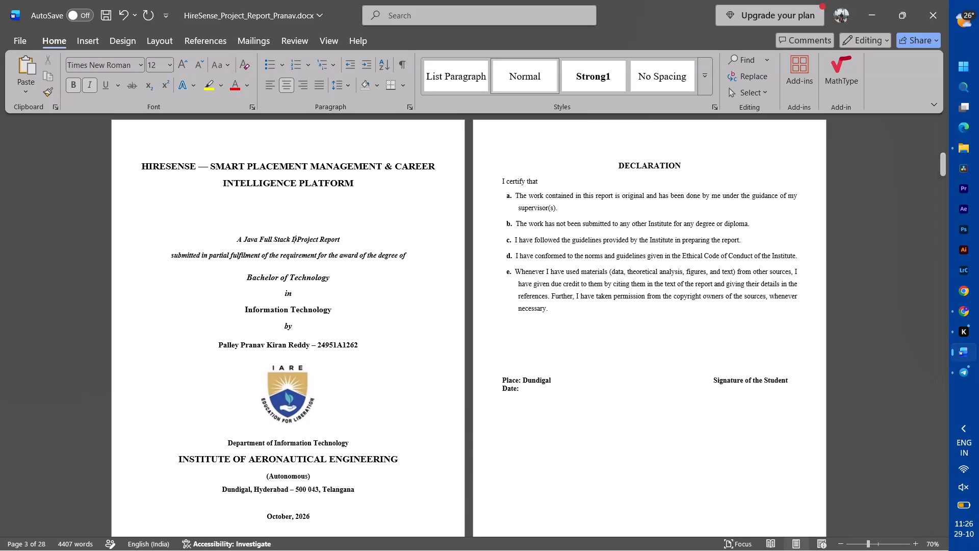
# Complete the word "Development" after "Java Full Stack" in the title page's subtitle line, separated by a space from "Project Report".
pyautogui.write('evelp')
pyautogui.press('BackSpace')
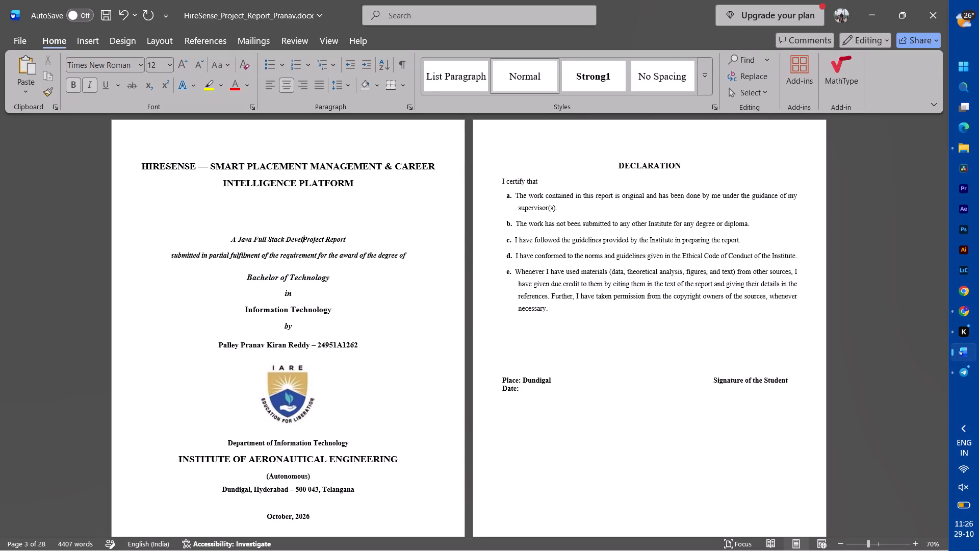
pyautogui.write('opment')
pyautogui.press('space')
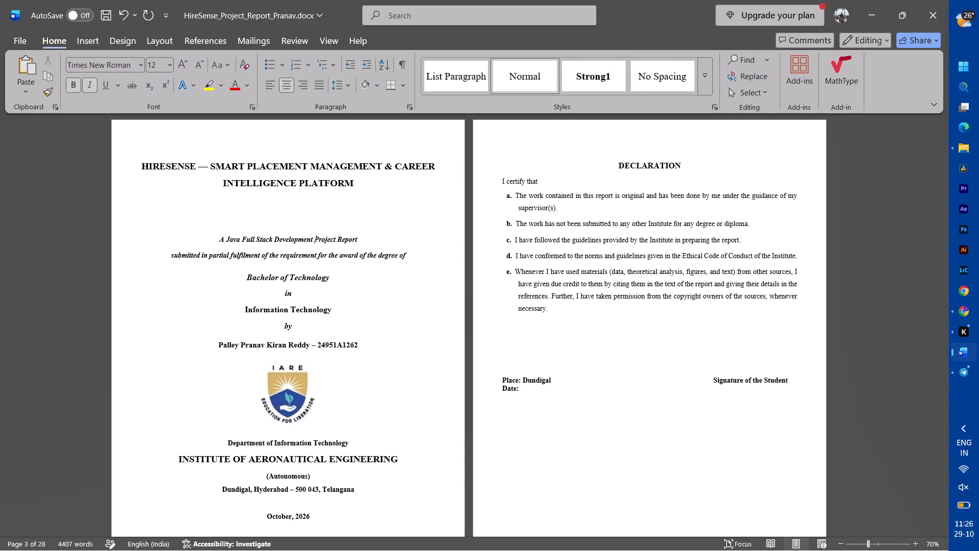
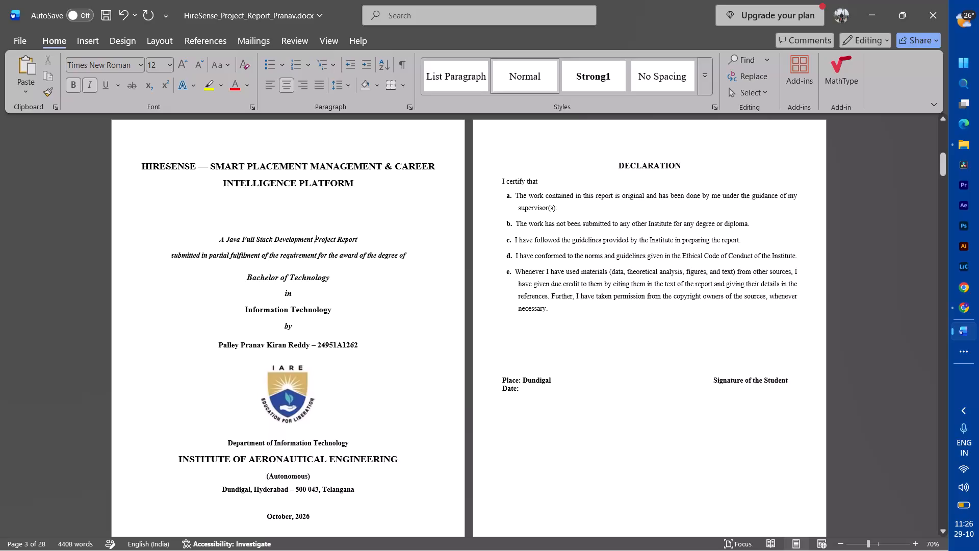
# Check the report wording on the cover page against the edited subtitle line on the title page.
pyautogui.scroll(7, 574, 333)
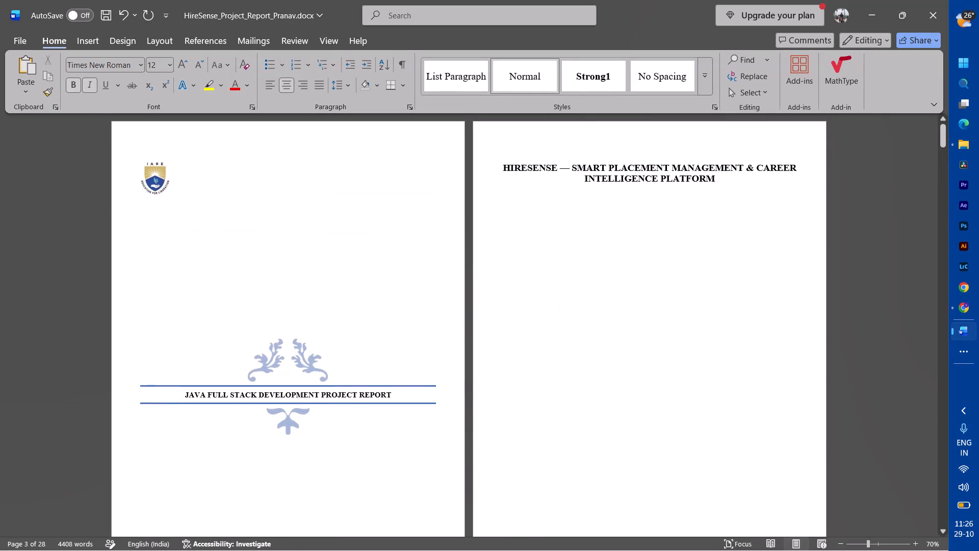
pyautogui.scroll(-6, 574, 333)
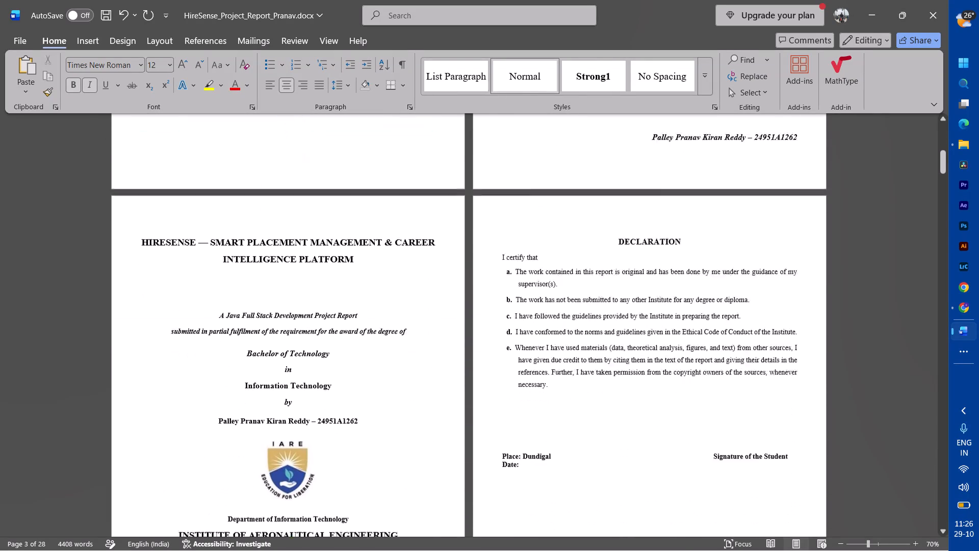
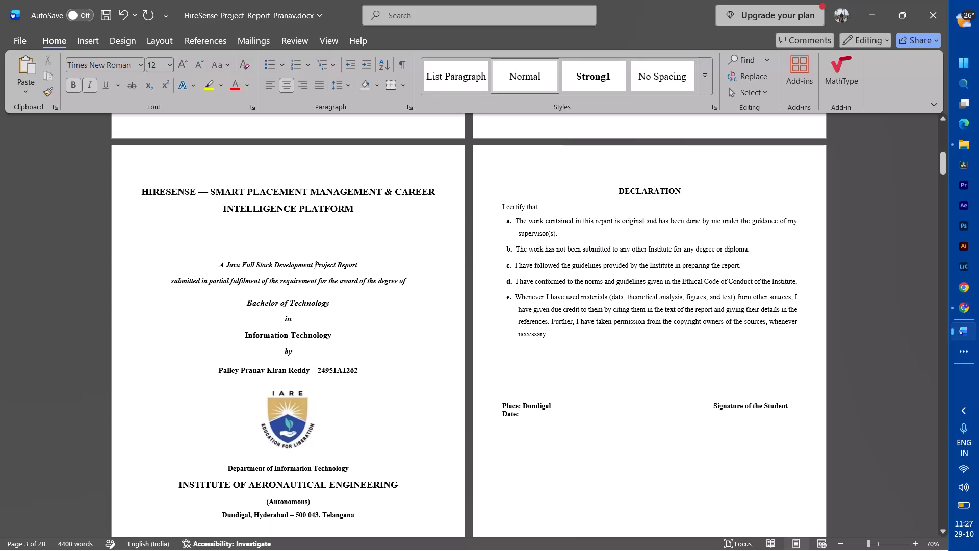
# Return to the cover page and recheck its project report heading against the title page's subtitle wording.
pyautogui.scroll(13, 574, 333)
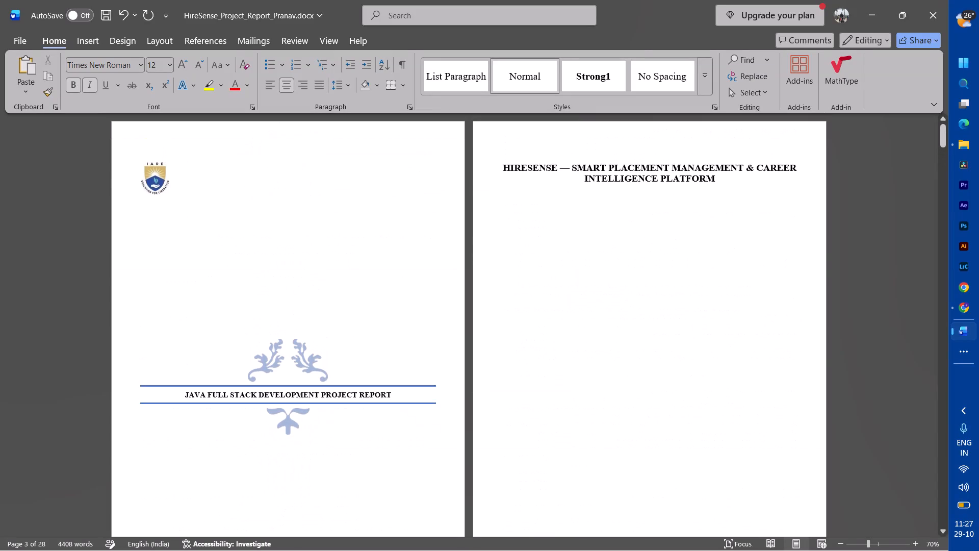
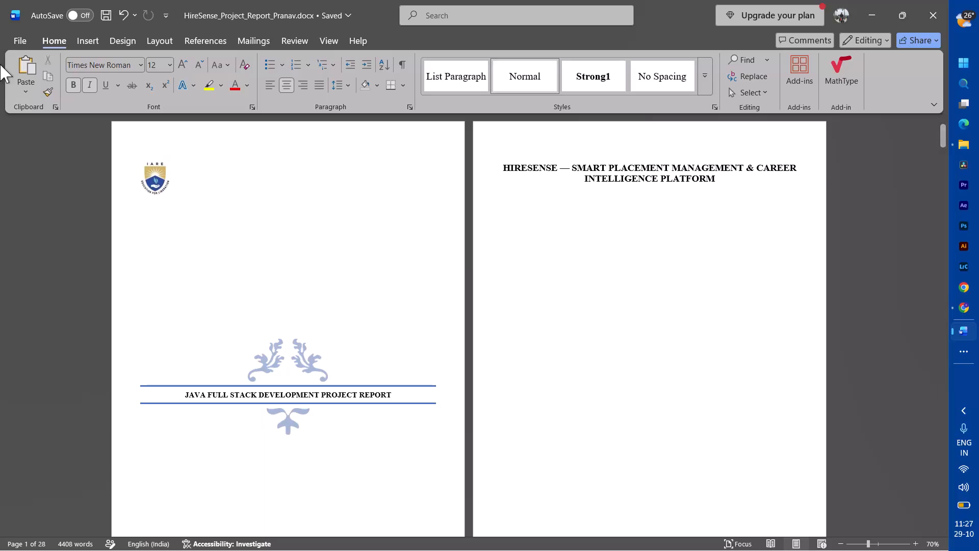
# Export the Pranav version of the report as a PDF named HireSense_Project_Report_Pranav in the JFS Project folder.
pyautogui.click(21, 37)
pyautogui.click(47, 281)
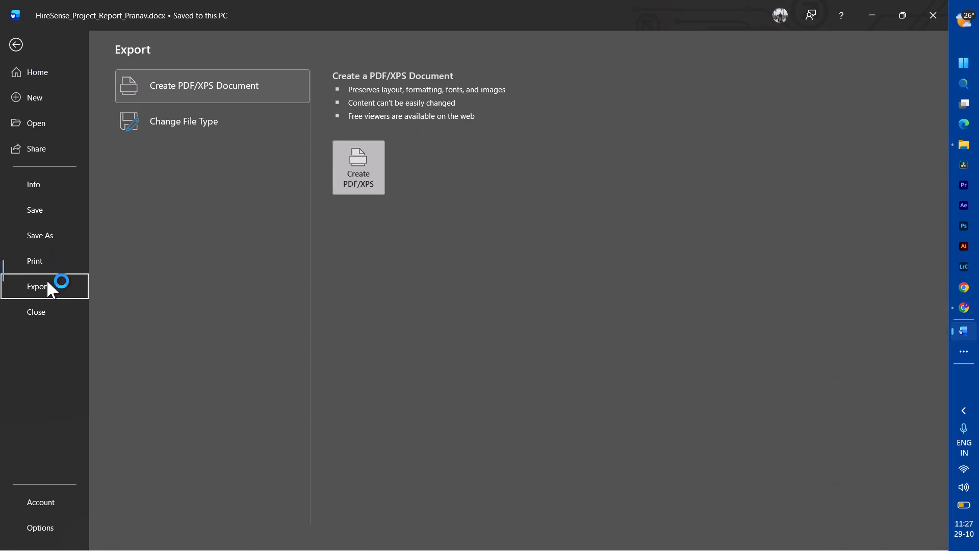
pyautogui.click(351, 169)
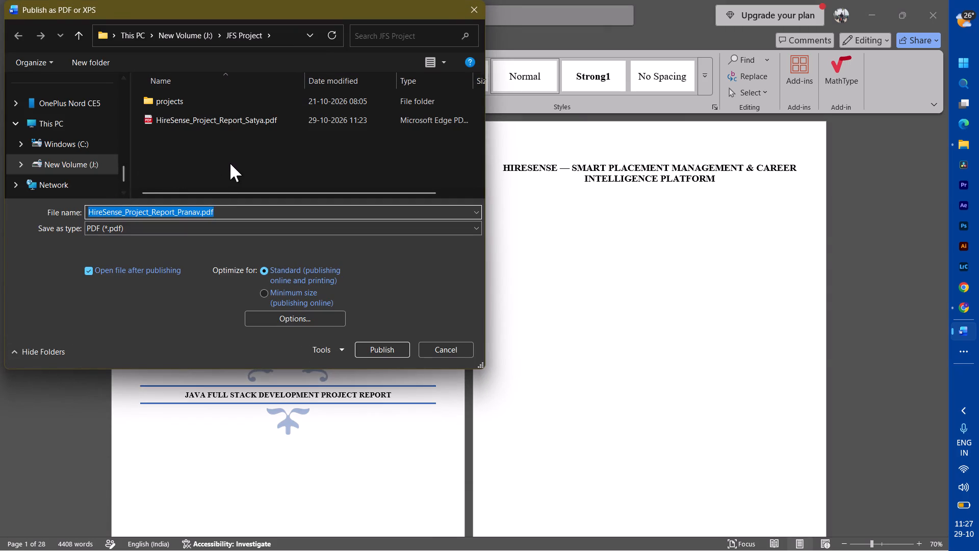
pyautogui.hotkey('alt', 'Tab')
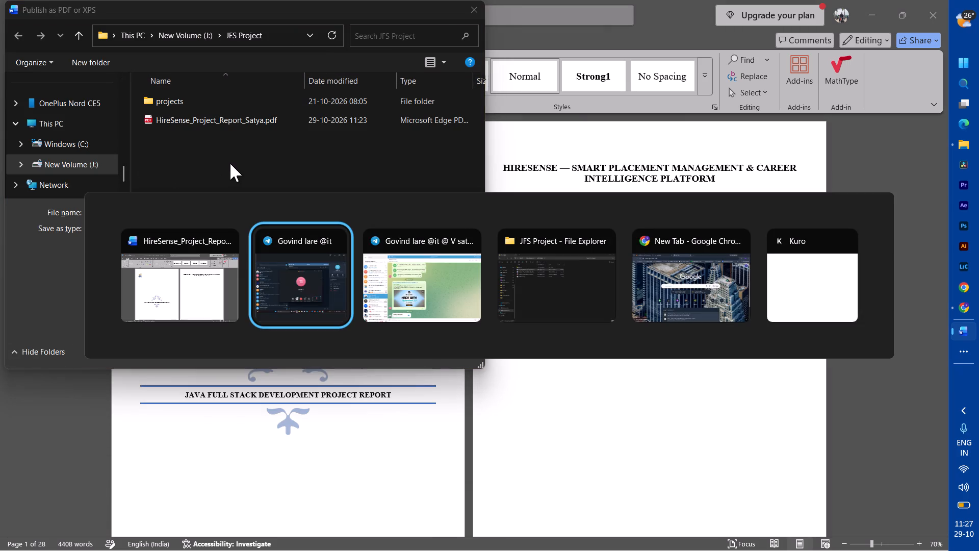
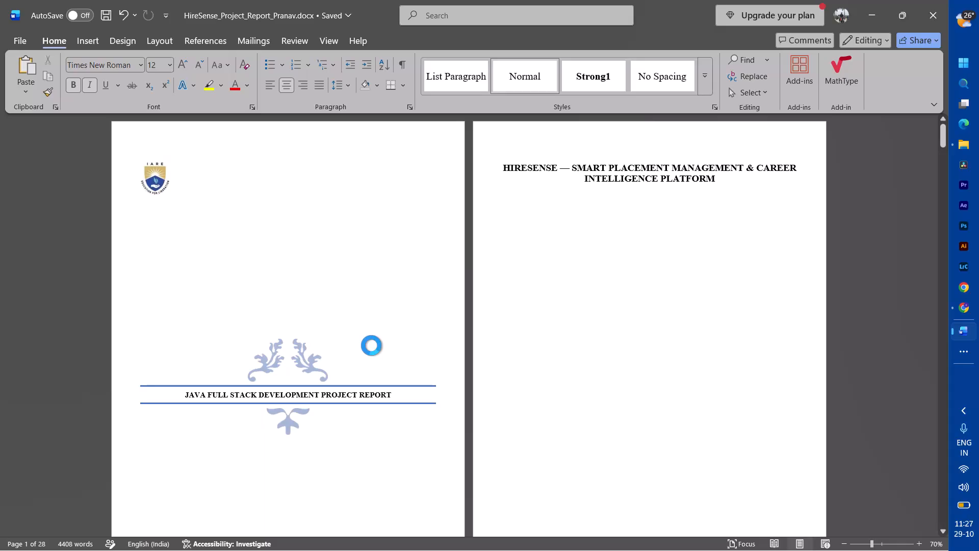
# Switch from the exported Pranav report to another open application window.
pyautogui.hotkey('alt', 'Tab')
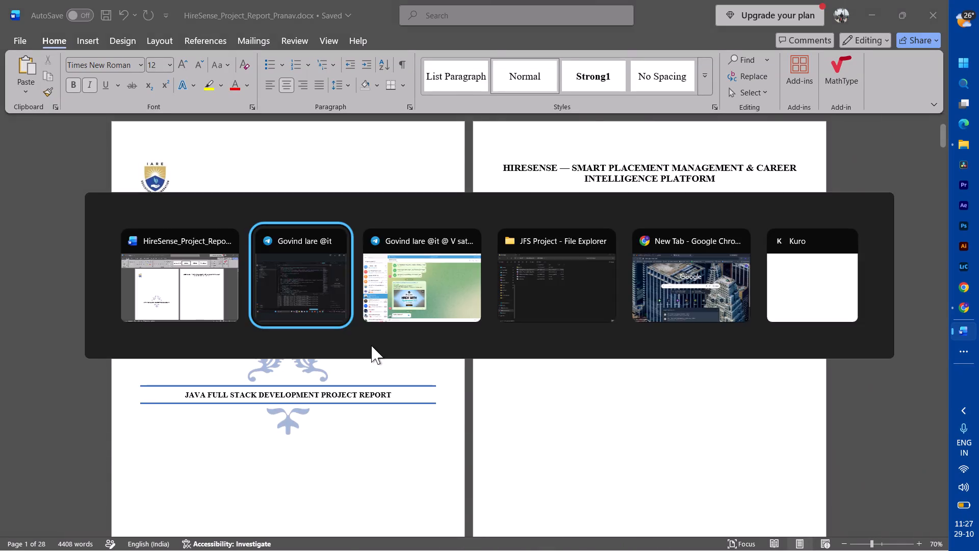
pyautogui.hotkey('alt', 'Tab')
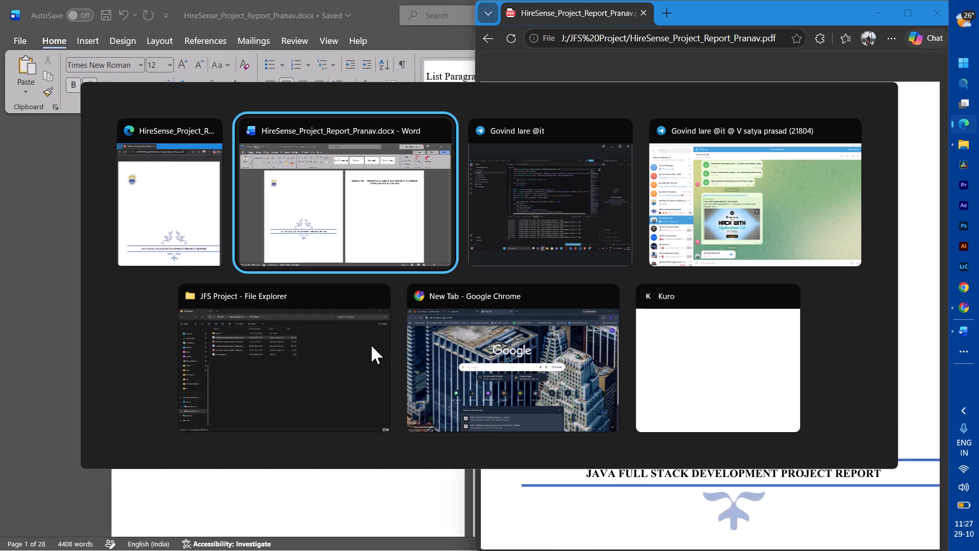
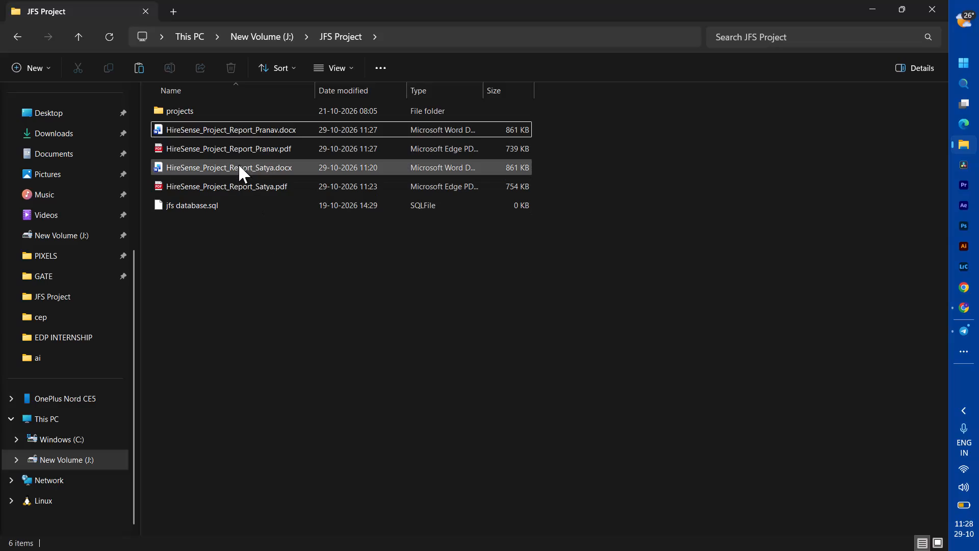
# Open HireSense_Project_Report_Satya.docx from the JFS Project folder in a maximized window and examine its title and declaration pages.
pyautogui.doubleClick(239, 165)
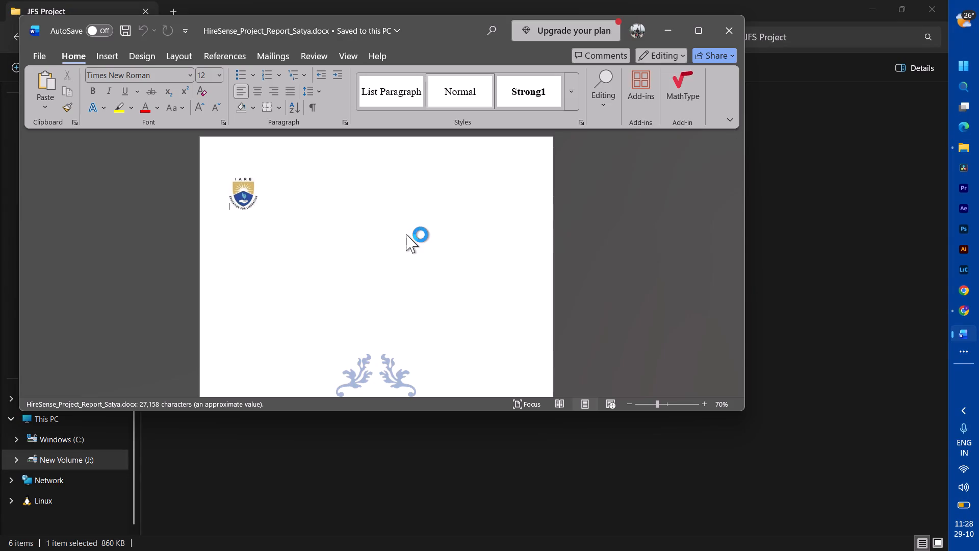
pyautogui.press('super+Up')
pyautogui.scroll(-5, 406, 234)
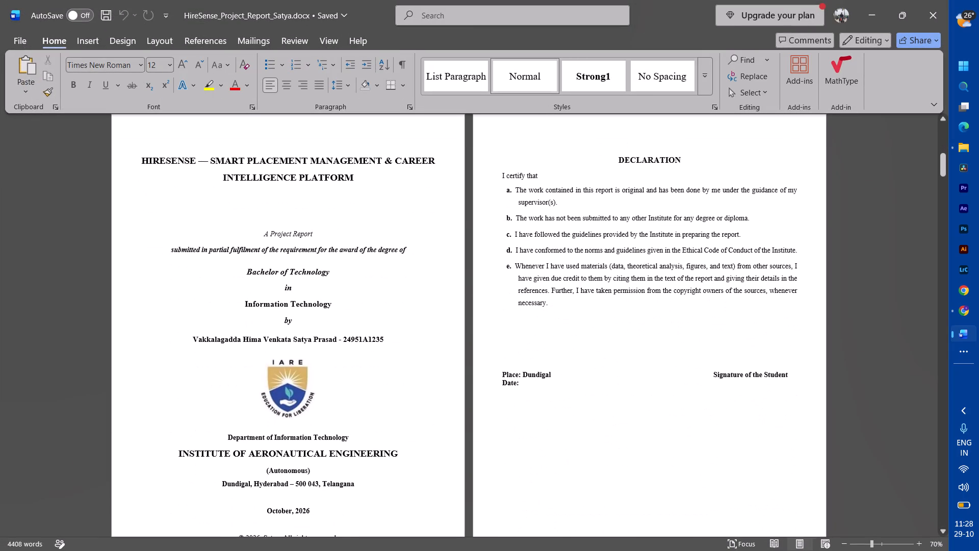
pyautogui.click(271, 234)
pyautogui.hotkey('alt', 'Tab')
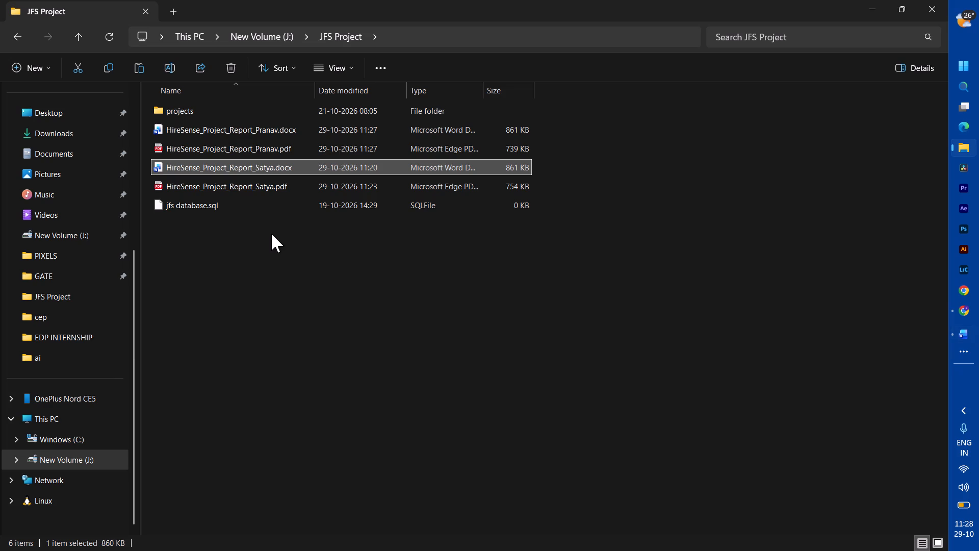
pyautogui.hotkey('alt', 'Tab')
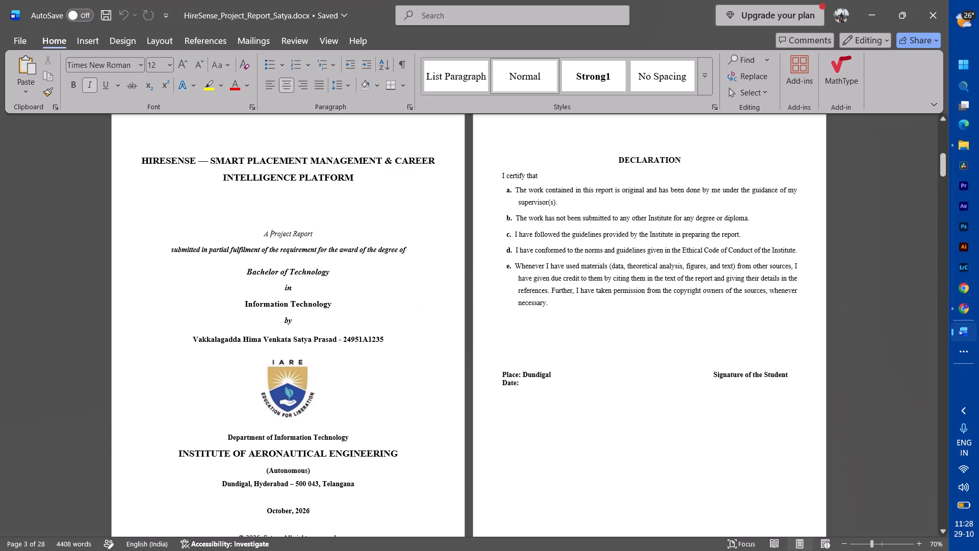
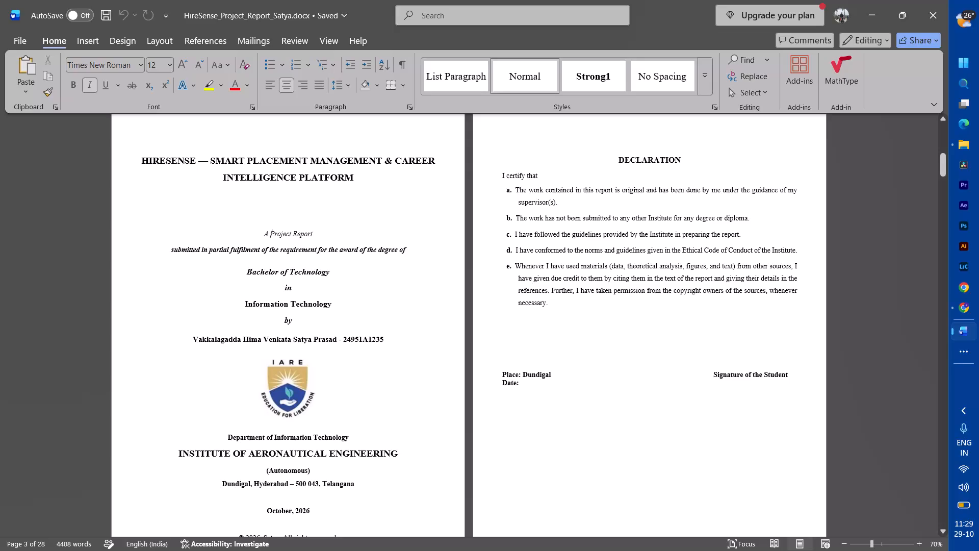
# Insert "Java Full Stack Development" before "Project Report" in the italic line on the title page.
pyautogui.write('Java Full Stack Deve')
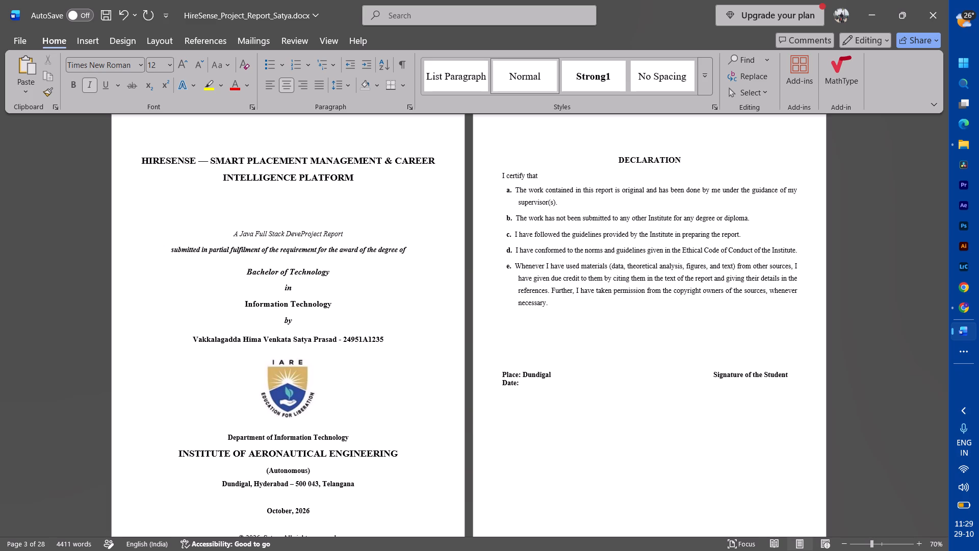
pyautogui.write('lopment')
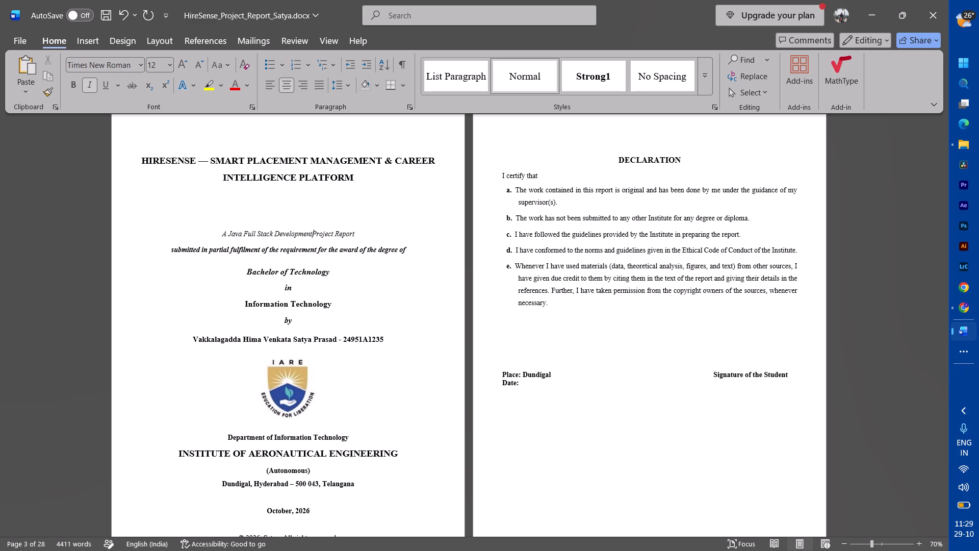
pyautogui.press('space')
# Make the whole "A Java Full Stack Development Project Report" line on the title page bold.
pyautogui.press('Home')
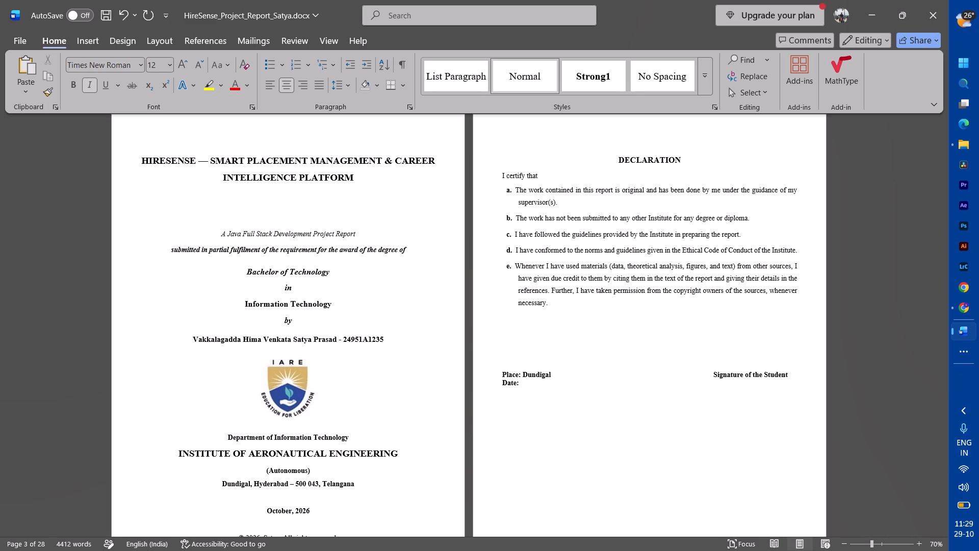
pyautogui.hotkey('ctrl', 'shift', 'Right')
pyautogui.hotkey('ctrl', 'shift', 'Right')
pyautogui.hotkey('ctrl', 'shift', 'Right')
pyautogui.hotkey('ctrl', 'shift', 'Right')
pyautogui.hotkey('ctrl', 'shift', 'Right')
pyautogui.hotkey('ctrl', 'shift', 'Right')
pyautogui.hotkey('ctrl', 'shift', 'Right')
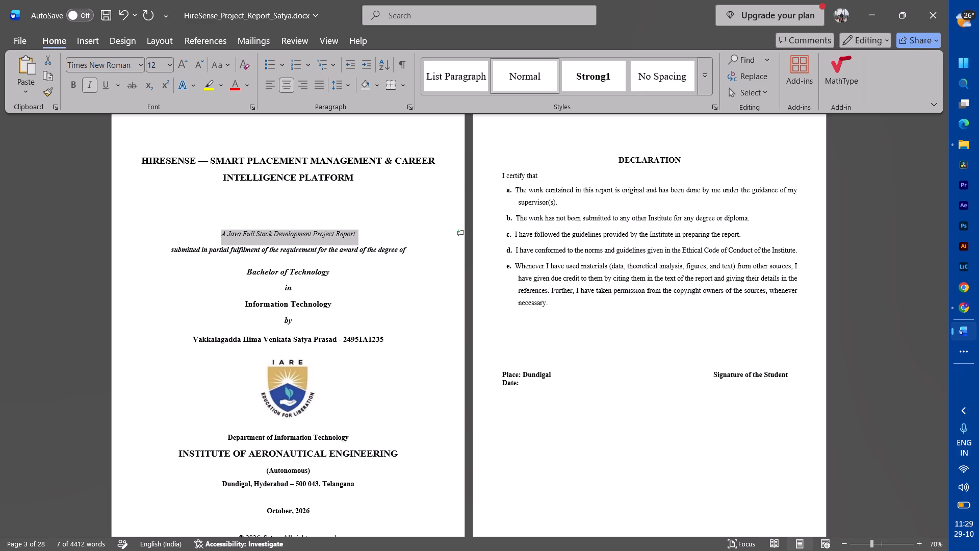
pyautogui.hotkey('shift', 'Left')
pyautogui.hotkey('ctrl', 'b')
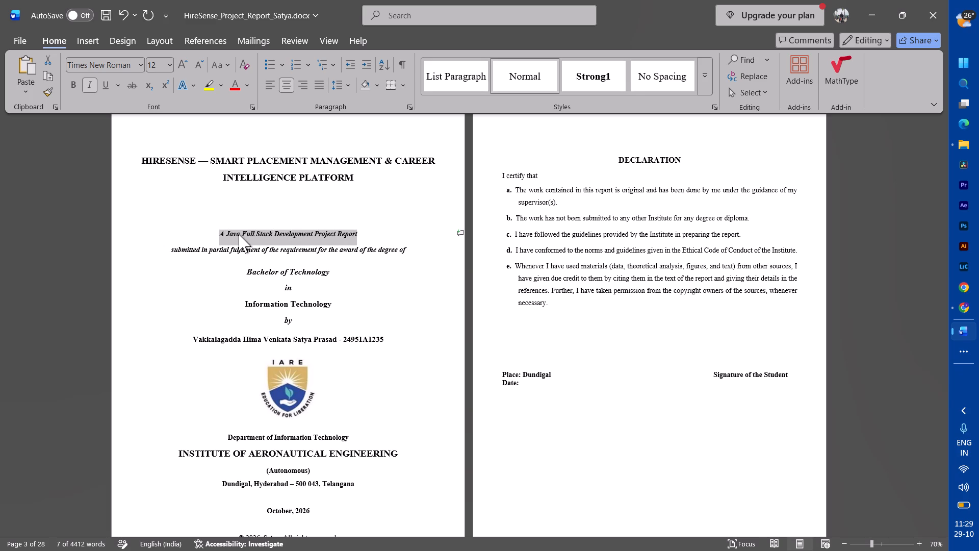
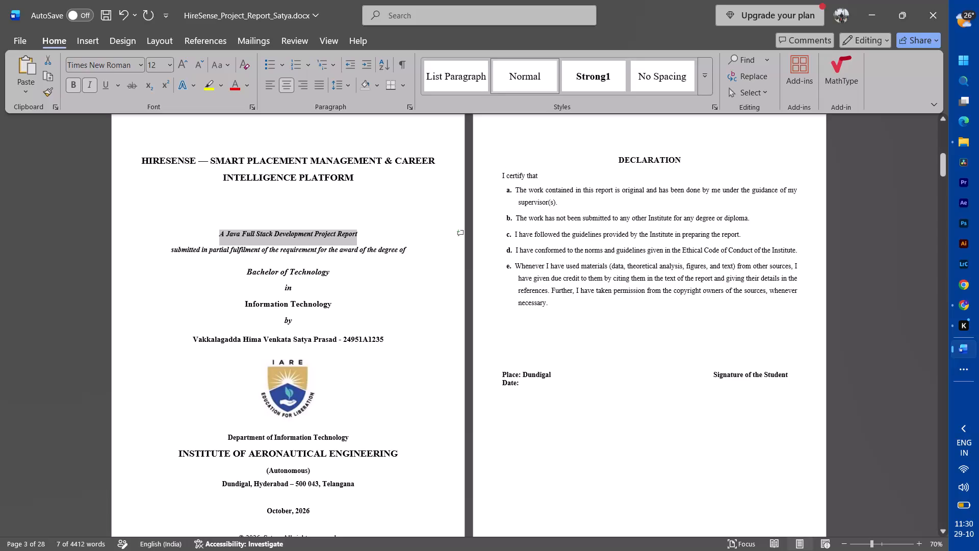
# Review the report's front matter from the cover page through the certificate, abstract, contents and list of figures.
pyautogui.scroll(7, 428, 322)
pyautogui.scroll(-5, 428, 322)
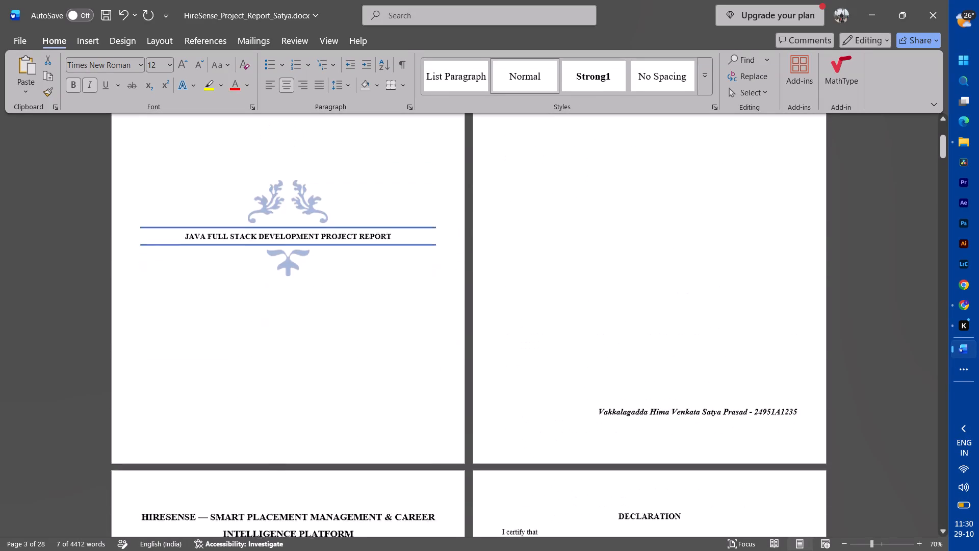
pyautogui.scroll(-8, 428, 322)
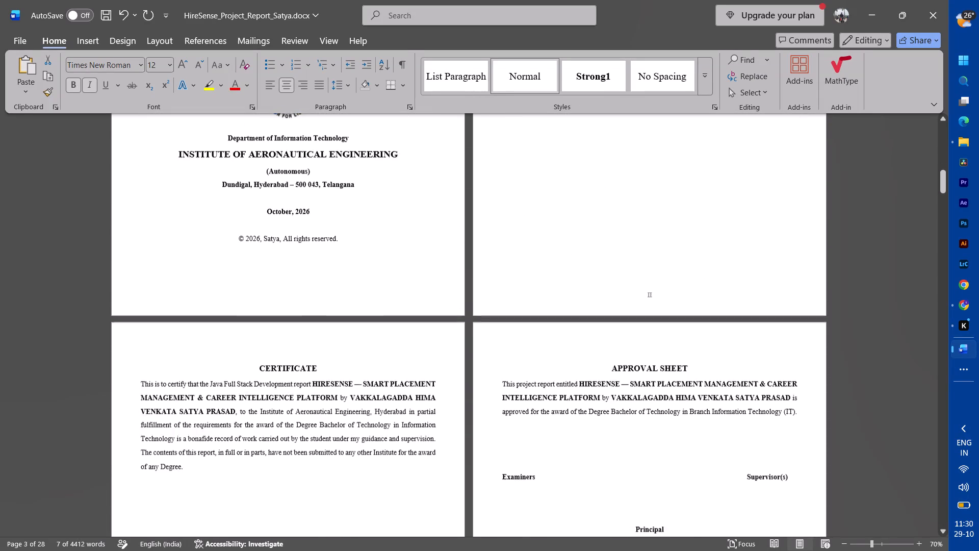
pyautogui.scroll(-3, 428, 322)
pyautogui.scroll(2, 428, 322)
pyautogui.scroll(-3, 428, 322)
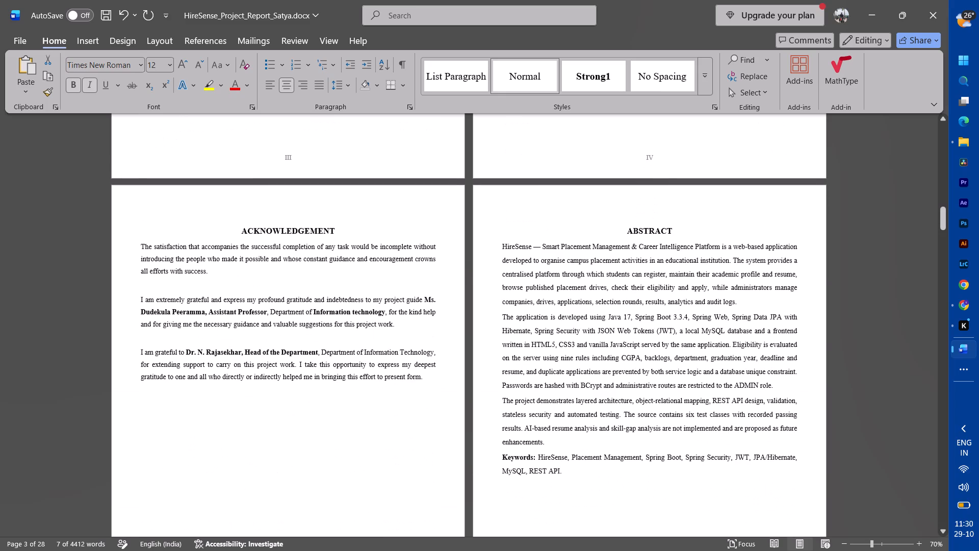
pyautogui.scroll(-6, 428, 322)
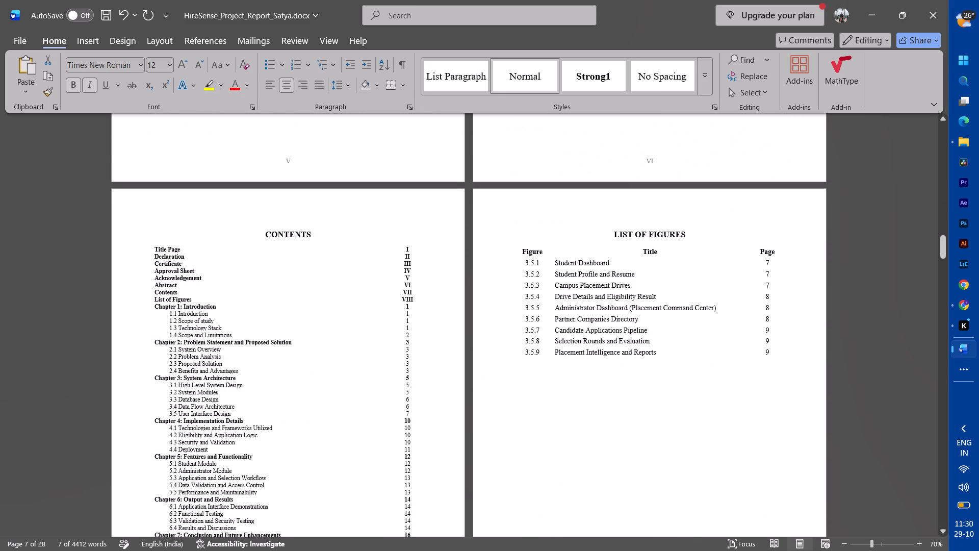
pyautogui.scroll(-4, 428, 322)
# Save the changes to the HireSense_Project_Report_Satya Word document.
pyautogui.hotkey('ctrl', 's')
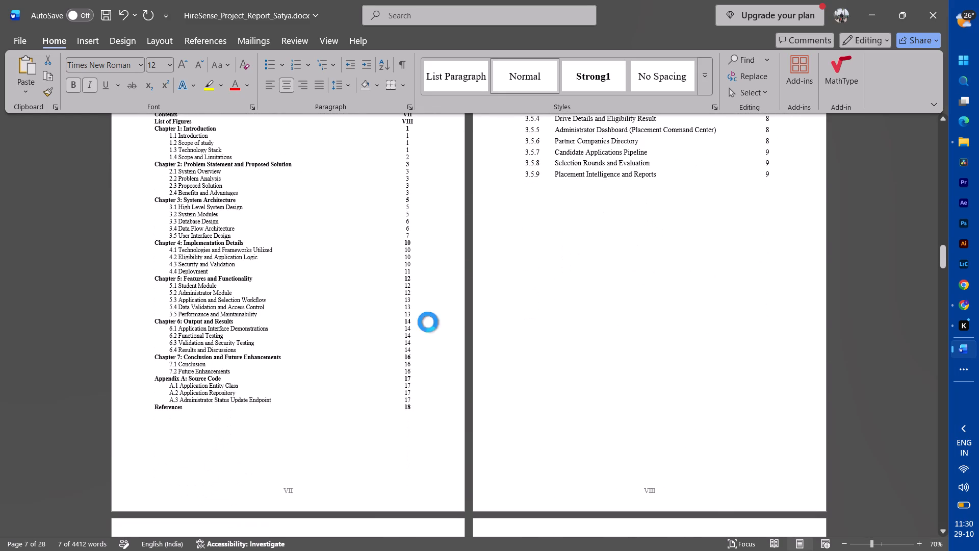
# Export the report as HireSense_Project_Report_Satya.pdf in JFS Project, replacing the existing PDF, and close both the PDF and the document.
pyautogui.click(25, 41)
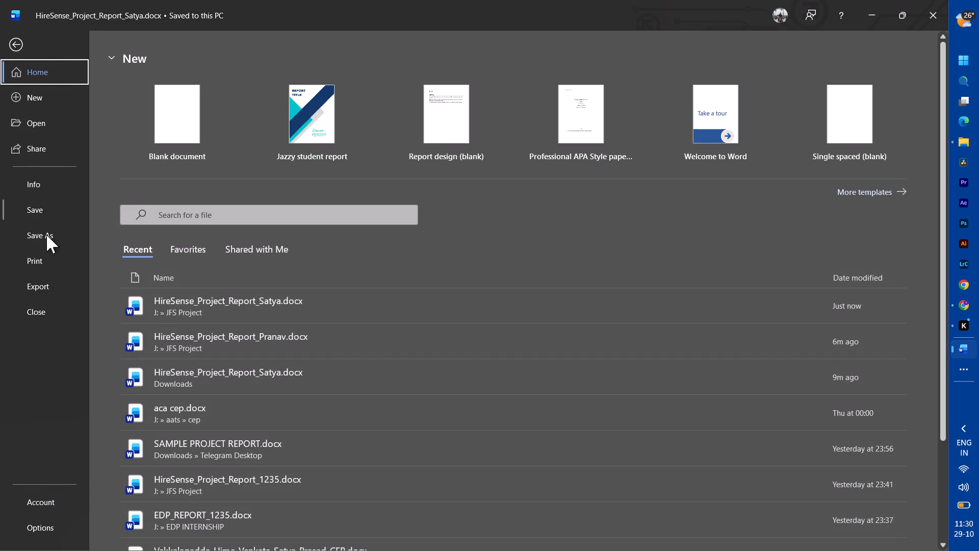
pyautogui.click(57, 278)
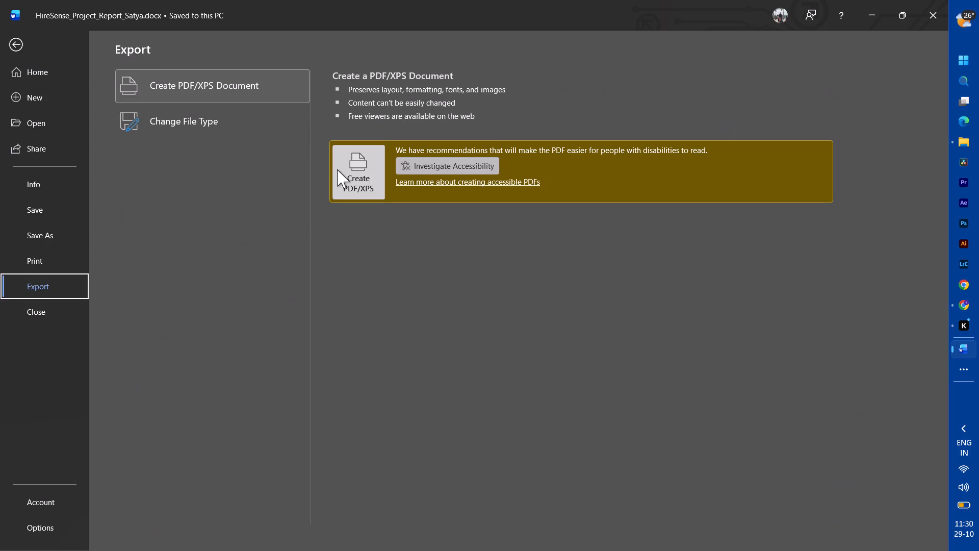
pyautogui.click(337, 169)
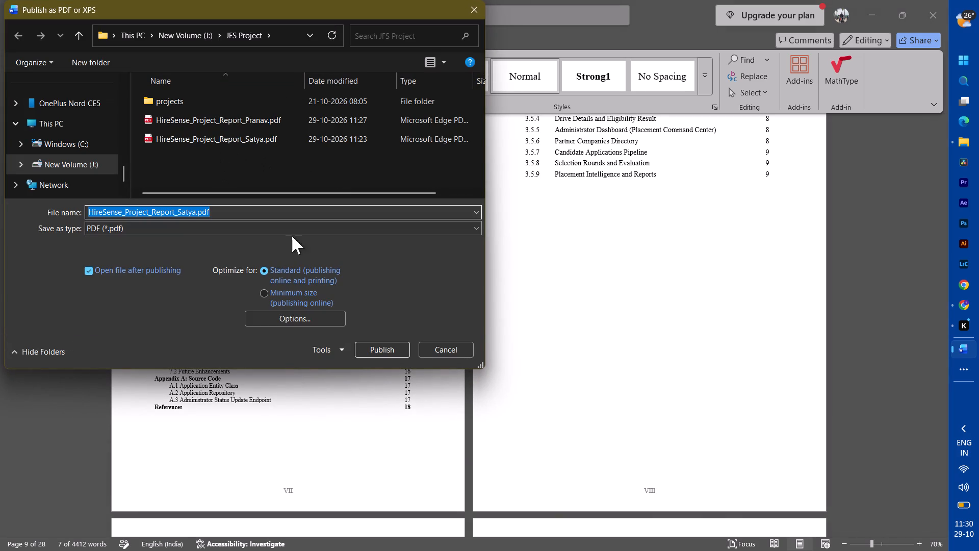
pyautogui.click(364, 345)
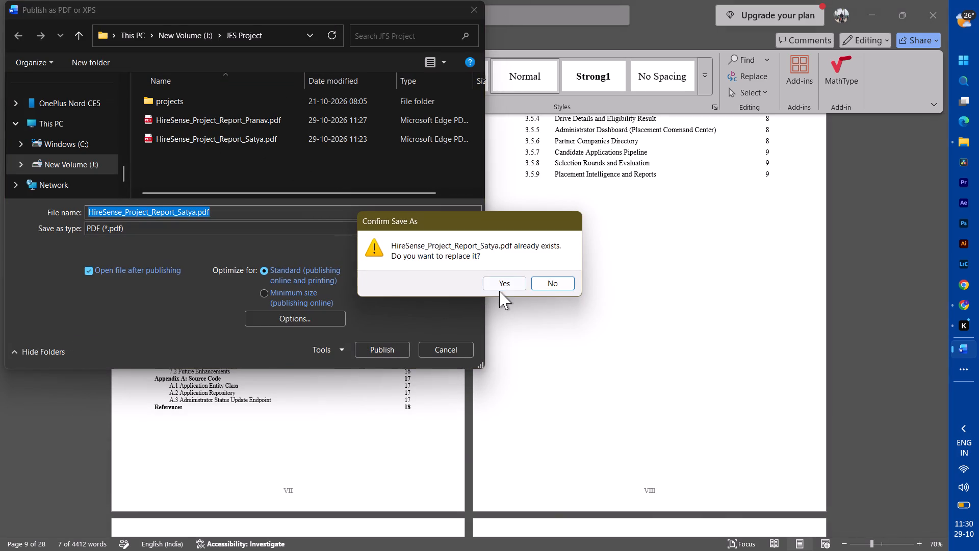
pyautogui.click(510, 282)
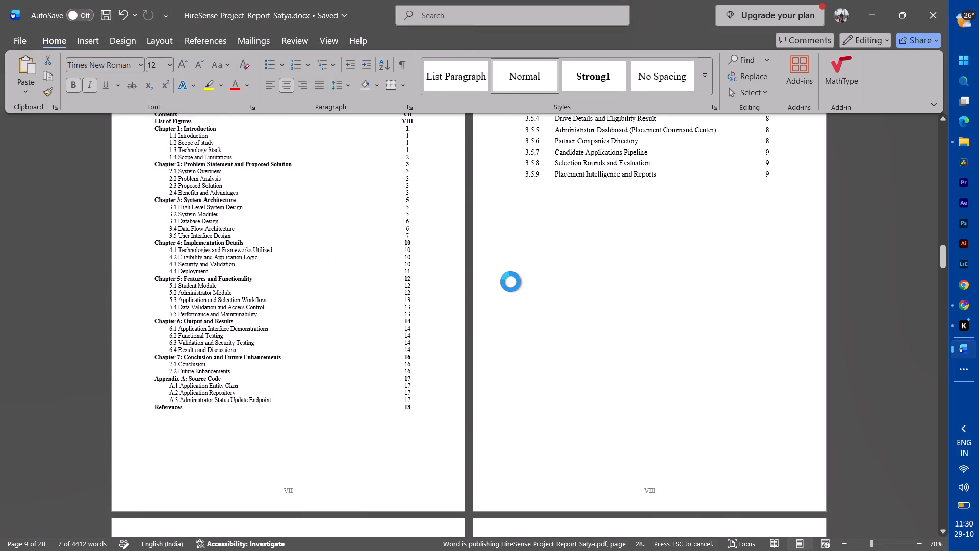
pyautogui.hotkey('ctrl', 'w')
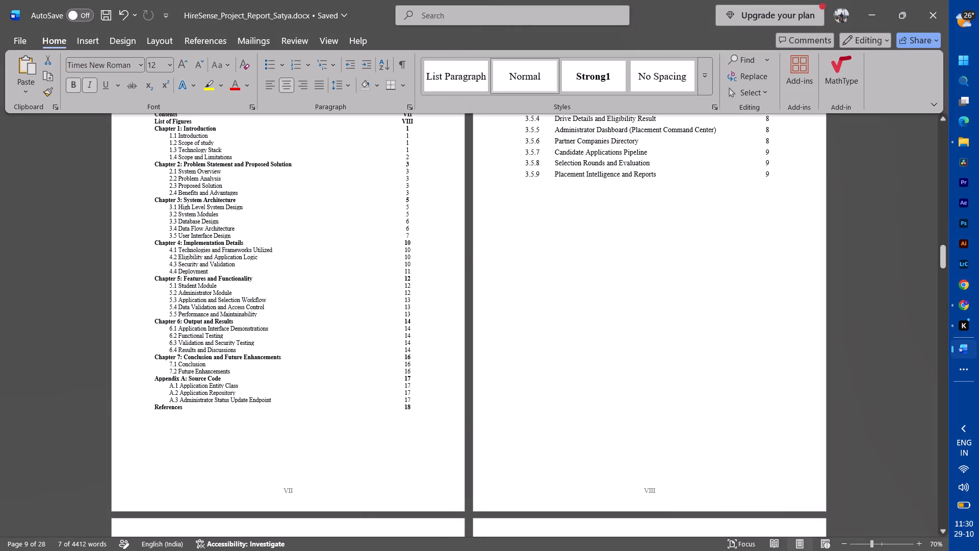
pyautogui.hotkey('alt', 'F4')
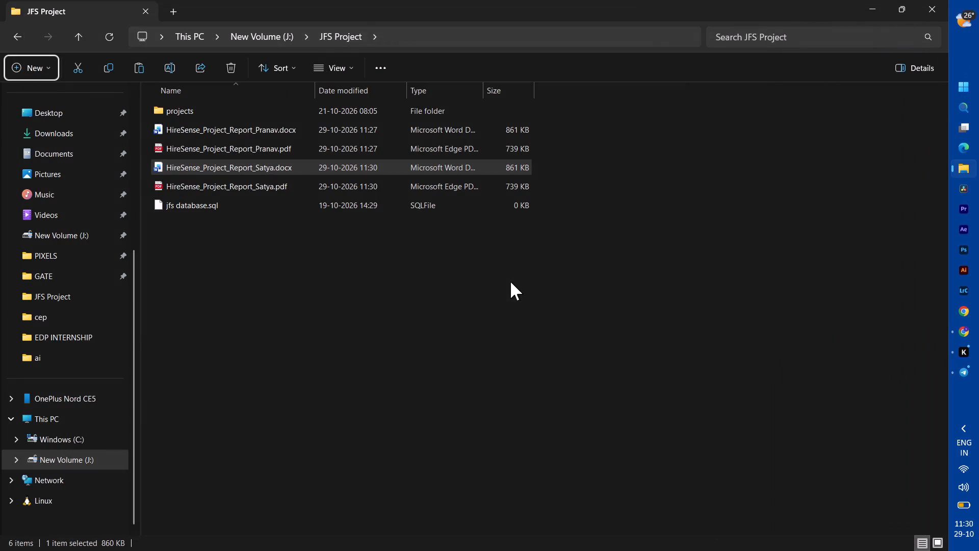